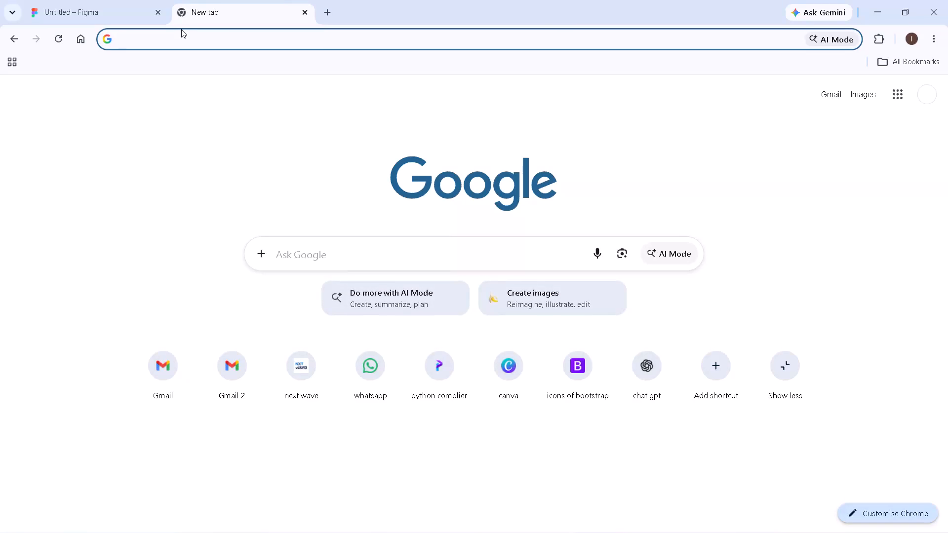
Search the web for "svg icons" and open the All SVG Icons website.
{"action": "left_click", "coordinate": [181, 29]}
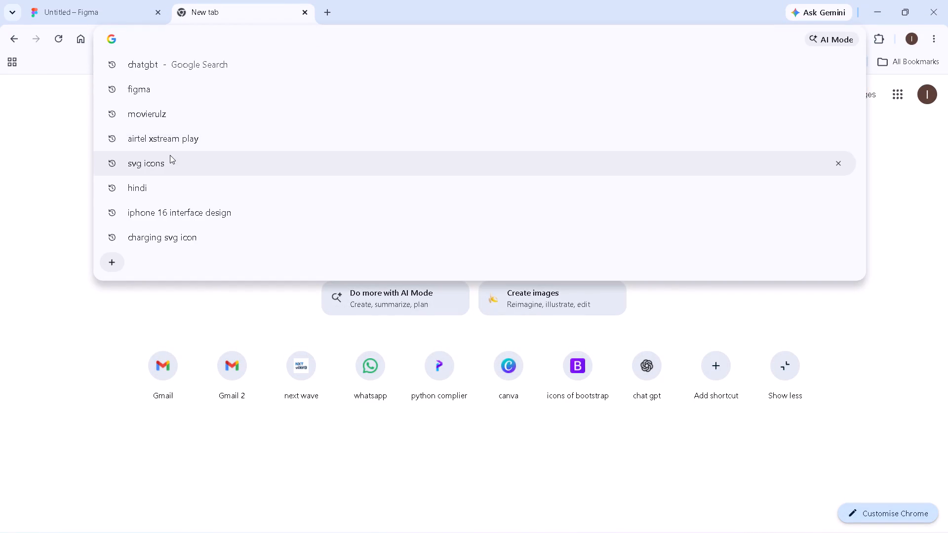
{"action": "left_click", "coordinate": [170, 157]}
{"action": "left_click", "coordinate": [172, 218]}
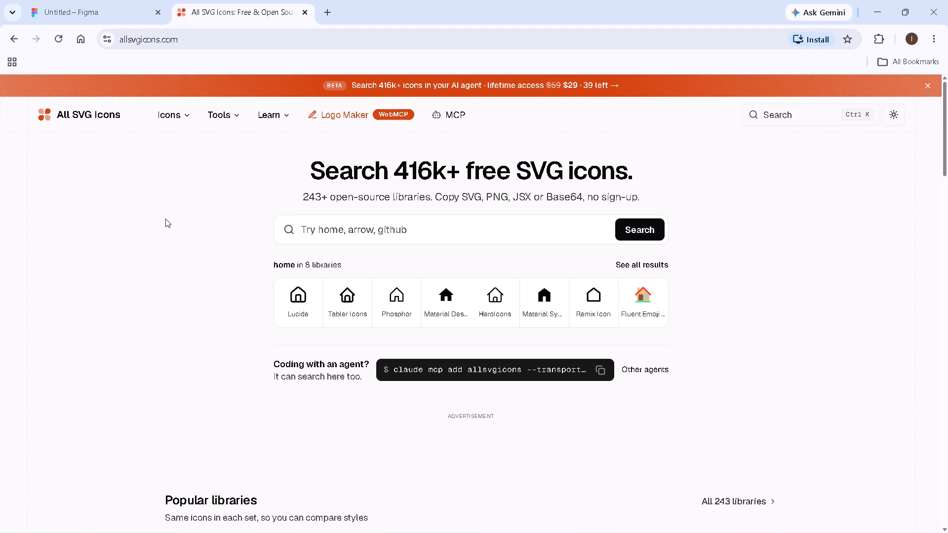
Search the icon library for "send" and download the material-symbols send-outline icon as SVG.
{"action": "left_click", "coordinate": [343, 223]}
{"action": "type", "text": "send"}
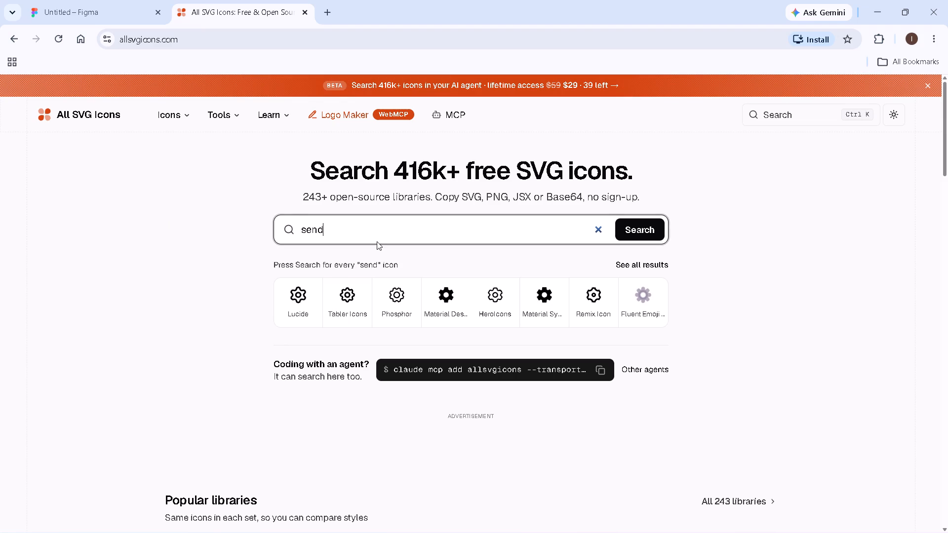
{"action": "key", "text": "Return"}
{"action": "scroll", "coordinate": [392, 257], "scroll_direction": "down", "scroll_amount": 4}
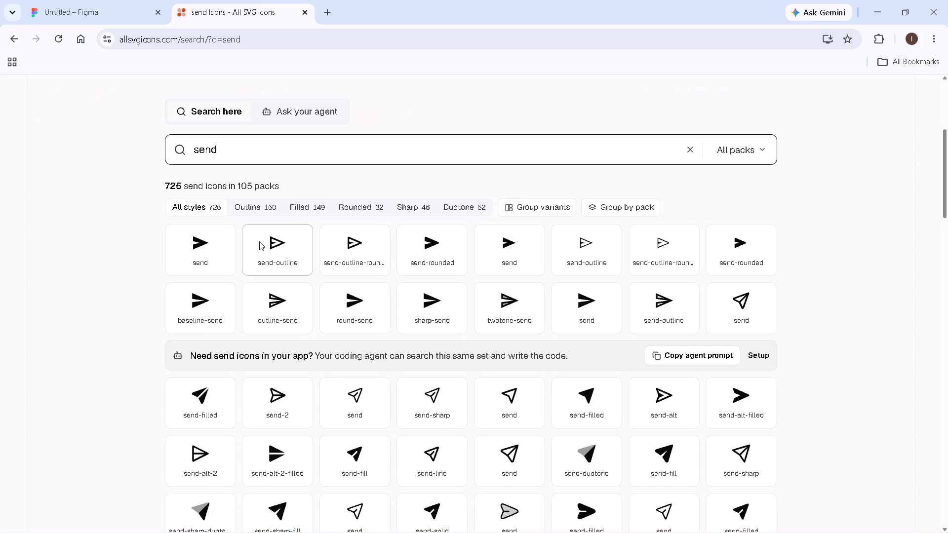
{"action": "left_click", "coordinate": [259, 241]}
{"action": "left_click", "coordinate": [395, 251]}
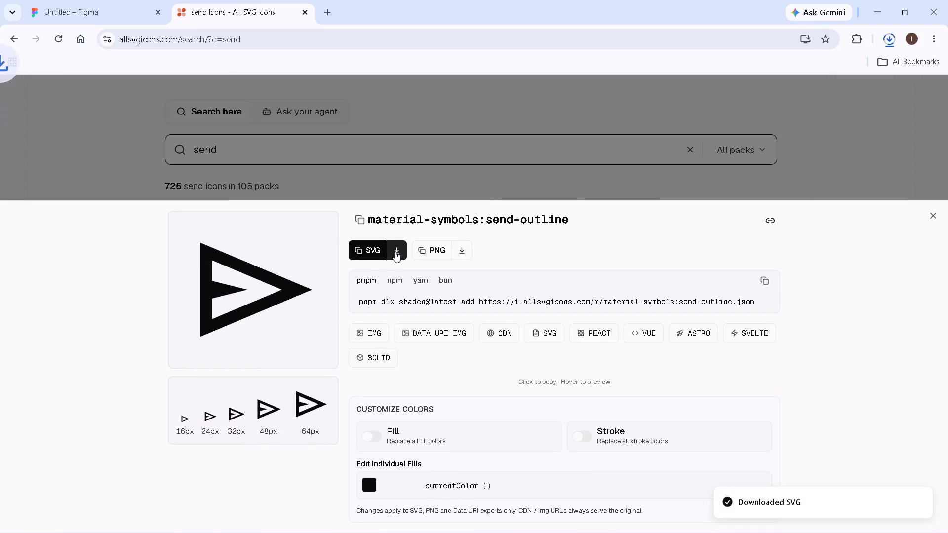
Switch to Figma and place the downloaded send-outline file on the Send button of iPhone 16 - 30, just before its label.
{"action": "left_click", "coordinate": [98, 6]}
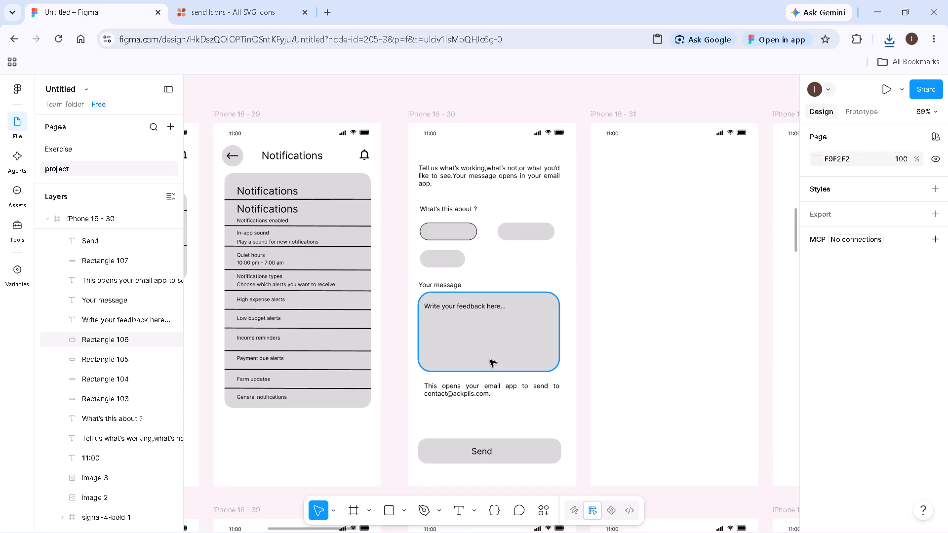
{"action": "scroll", "coordinate": [468, 475], "scroll_direction": "up", "scroll_amount": 4, "text": "ctrl"}
{"action": "double_click", "coordinate": [449, 444]}
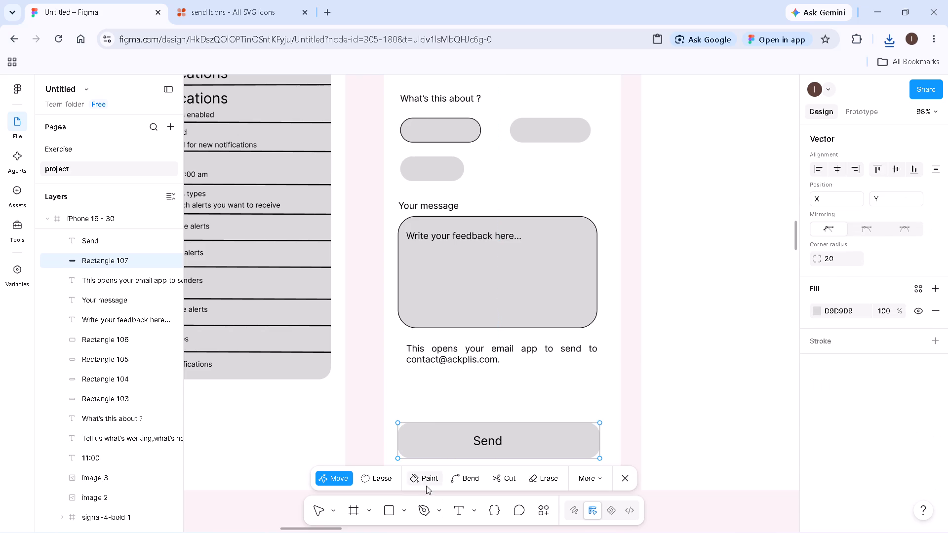
{"action": "left_click", "coordinate": [630, 480]}
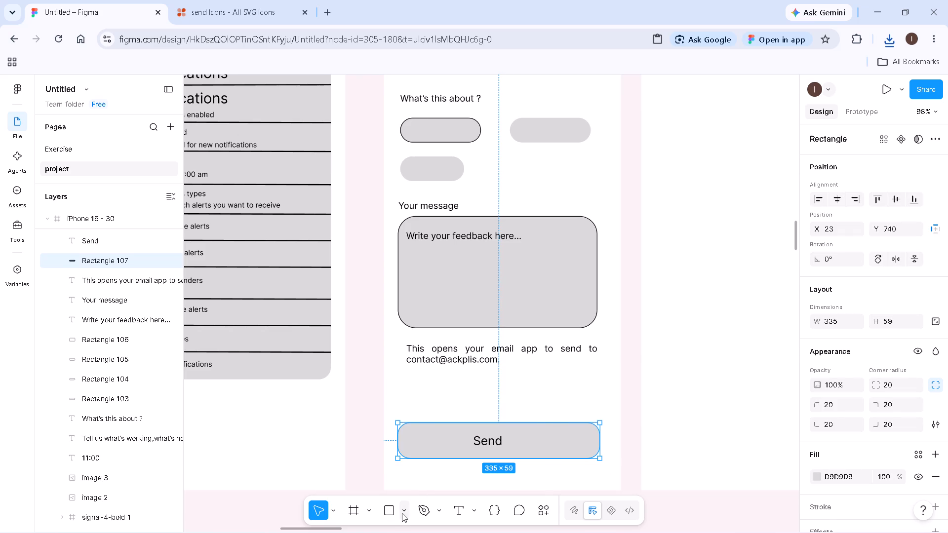
{"action": "double_click", "coordinate": [403, 511]}
{"action": "double_click", "coordinate": [400, 511]}
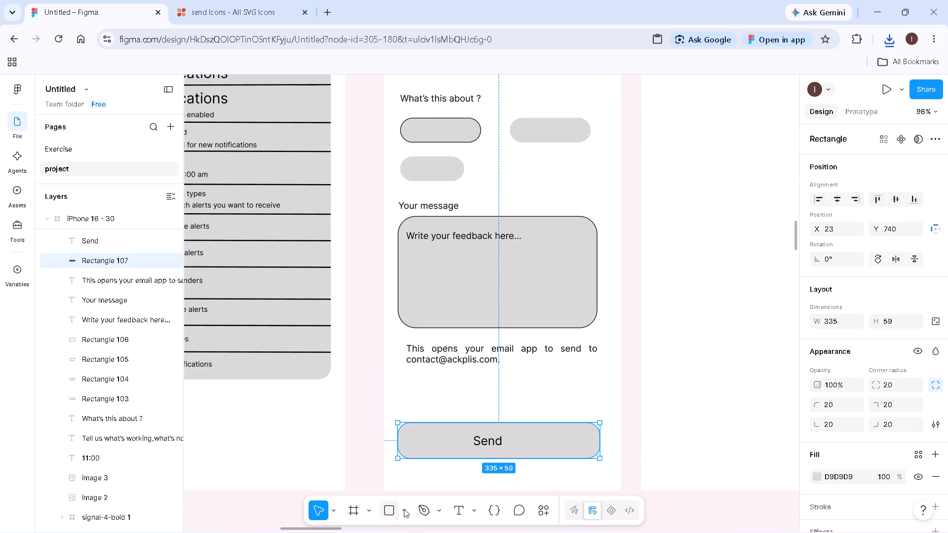
{"action": "left_click", "coordinate": [405, 507]}
{"action": "left_click", "coordinate": [413, 487]}
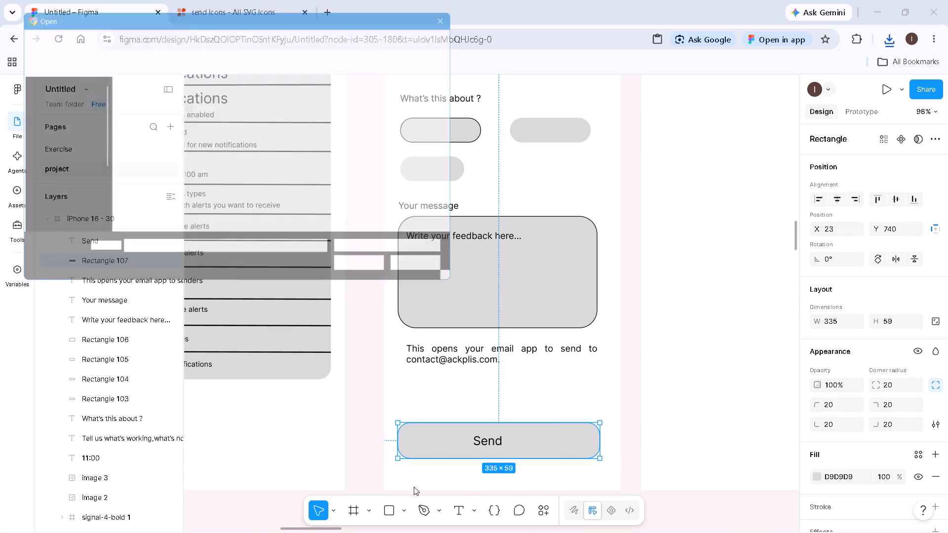
{"action": "left_click", "coordinate": [134, 118]}
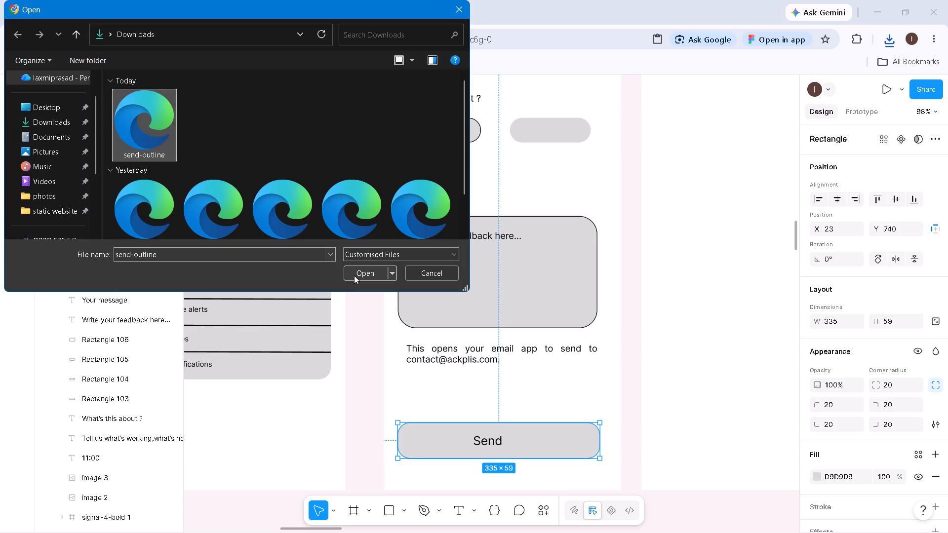
{"action": "left_click", "coordinate": [354, 275]}
{"action": "left_click", "coordinate": [452, 435]}
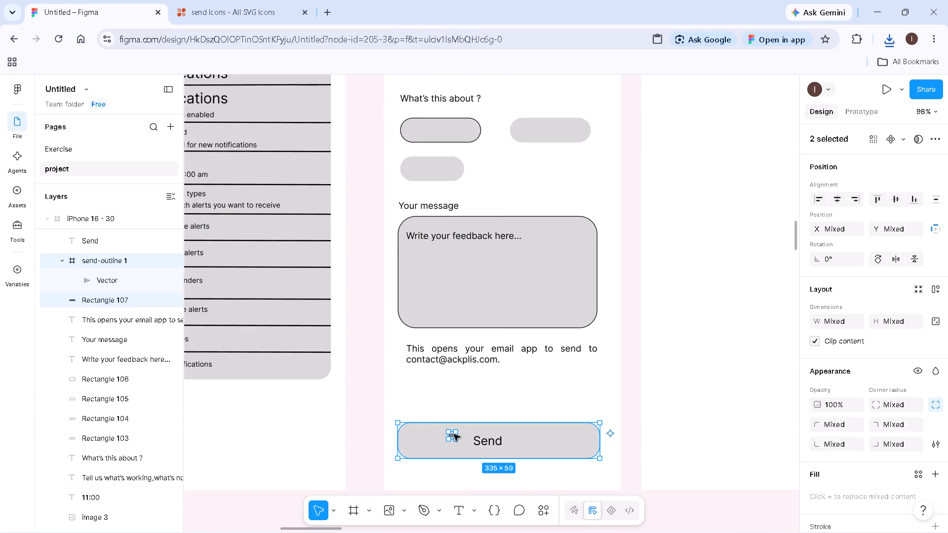
Resize the send-outline icon on the Send button to 30 × 30.
{"action": "scroll", "coordinate": [869, 368], "scroll_direction": "down", "scroll_amount": 1}
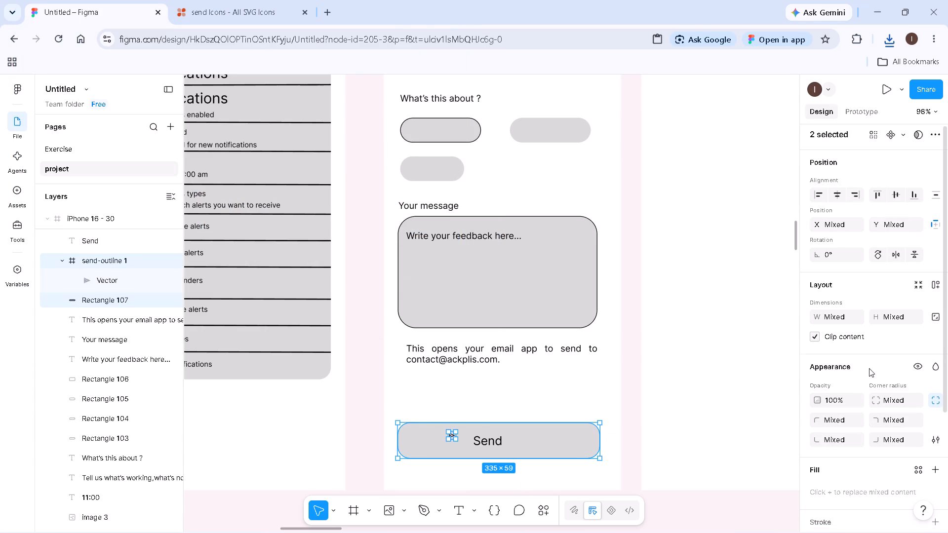
{"action": "left_click", "coordinate": [636, 411]}
{"action": "left_click", "coordinate": [449, 437]}
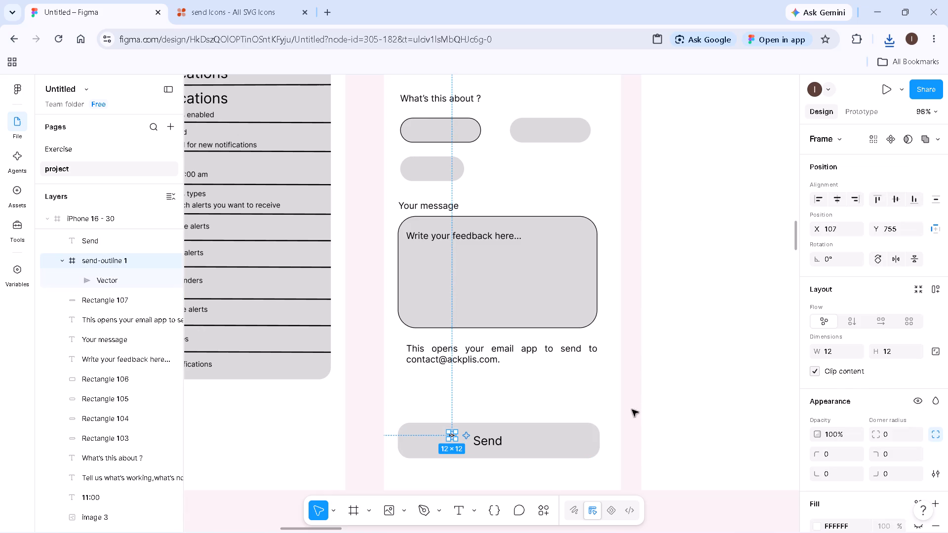
{"action": "left_click", "coordinate": [839, 353]}
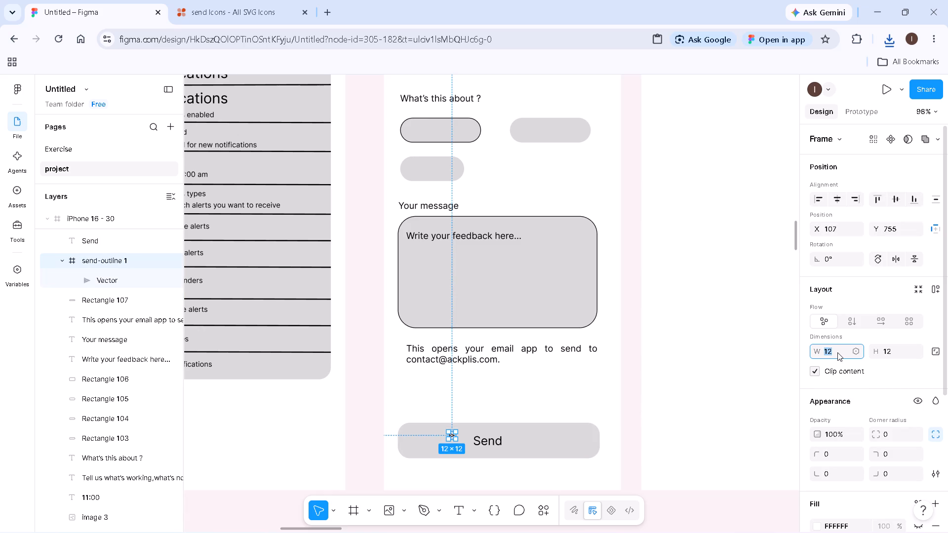
{"action": "type", "text": "30"}
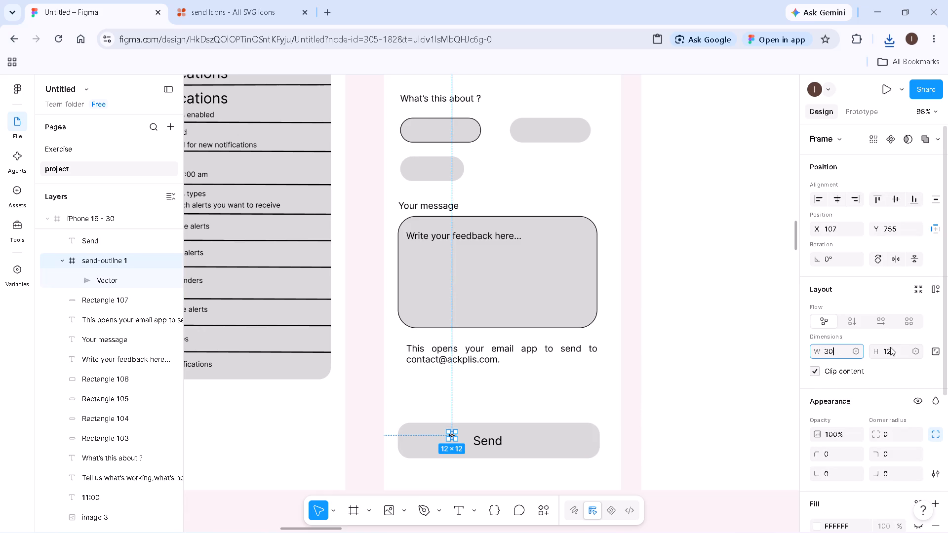
{"action": "left_click", "coordinate": [890, 349]}
{"action": "type", "text": "30"}
{"action": "key", "text": "Return"}
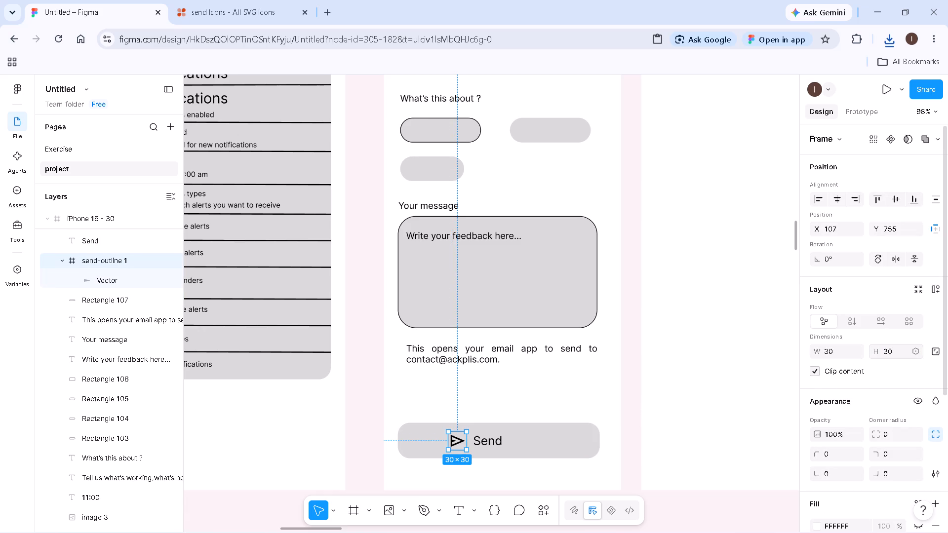
{"action": "left_click", "coordinate": [627, 413]}
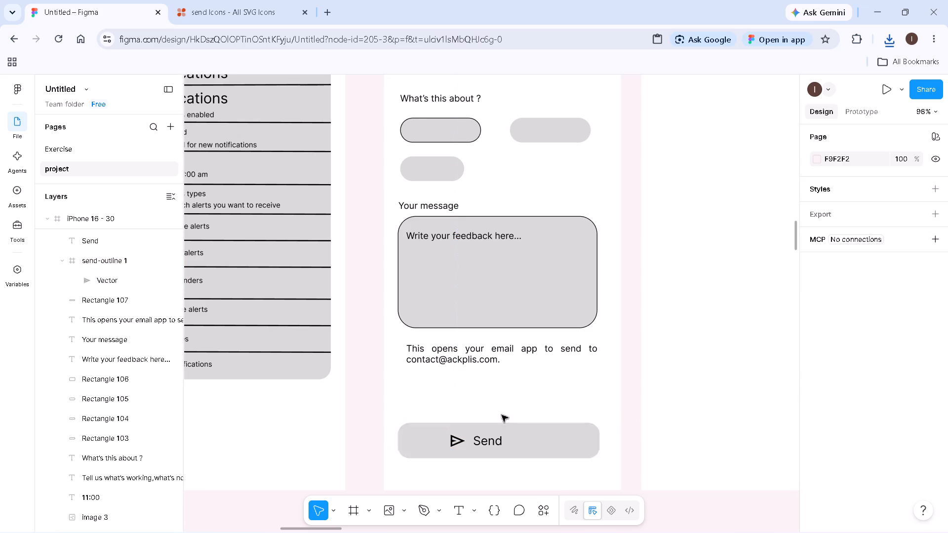
Move the send icon slightly closer to the Send label, to X 110, Y 755.
{"action": "left_click", "coordinate": [455, 439]}
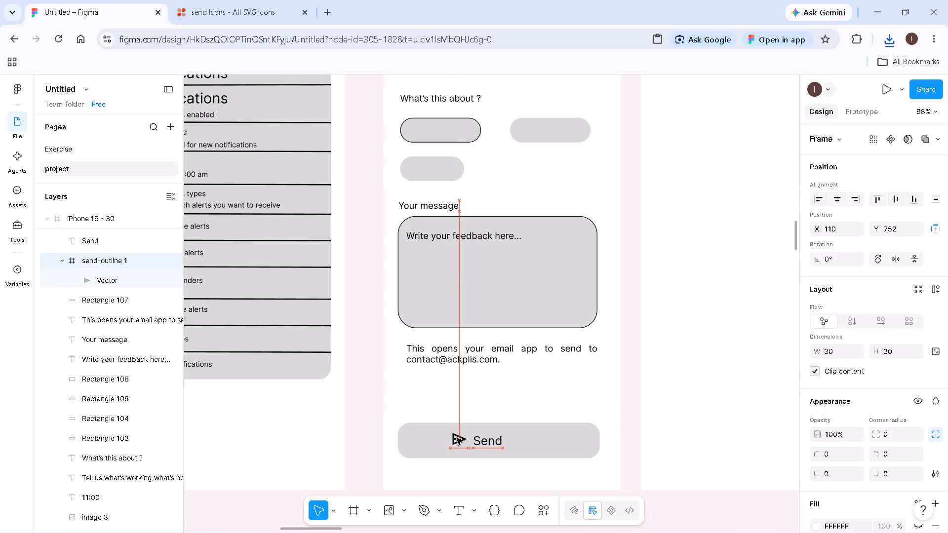
{"action": "left_click", "coordinate": [457, 440]}
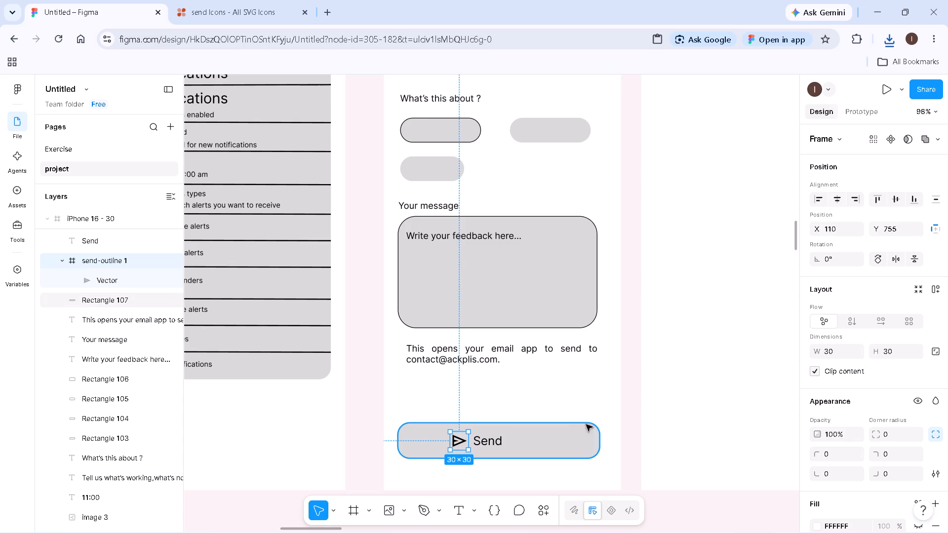
{"action": "left_click", "coordinate": [629, 411]}
Review the feedback form layout on iPhone 16 - 30 alongside the neighbouring Notifications and settings screens.
{"action": "scroll", "coordinate": [629, 411], "scroll_direction": "down", "scroll_amount": 5, "text": "ctrl"}
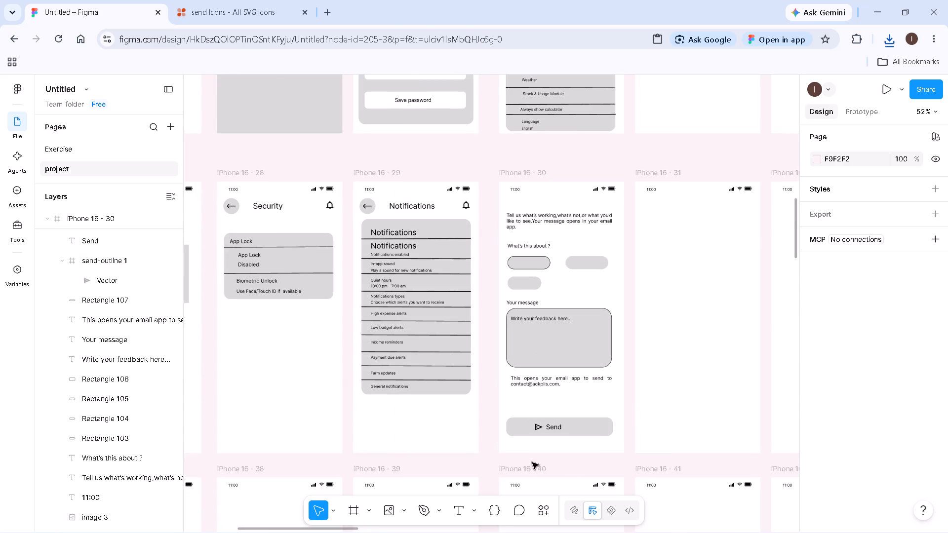
{"action": "key", "text": "h"}
{"action": "left_click_drag", "start_coordinate": [582, 435], "coordinate": [475, 431]}
{"action": "scroll", "coordinate": [476, 428], "scroll_direction": "up", "scroll_amount": 1, "text": "ctrl"}
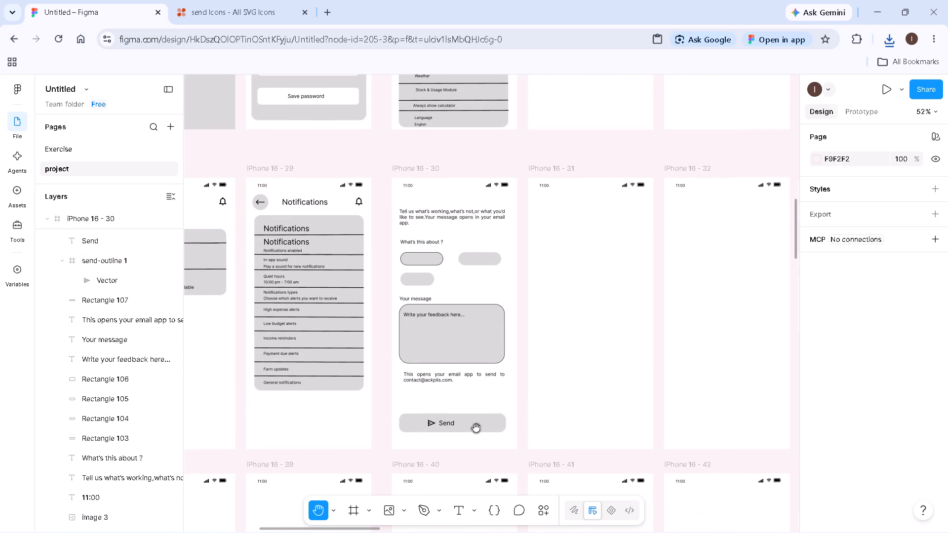
{"action": "scroll", "coordinate": [476, 428], "scroll_direction": "up", "scroll_amount": 1, "text": "ctrl"}
{"action": "scroll", "coordinate": [478, 424], "scroll_direction": "down", "scroll_amount": 4, "text": "ctrl"}
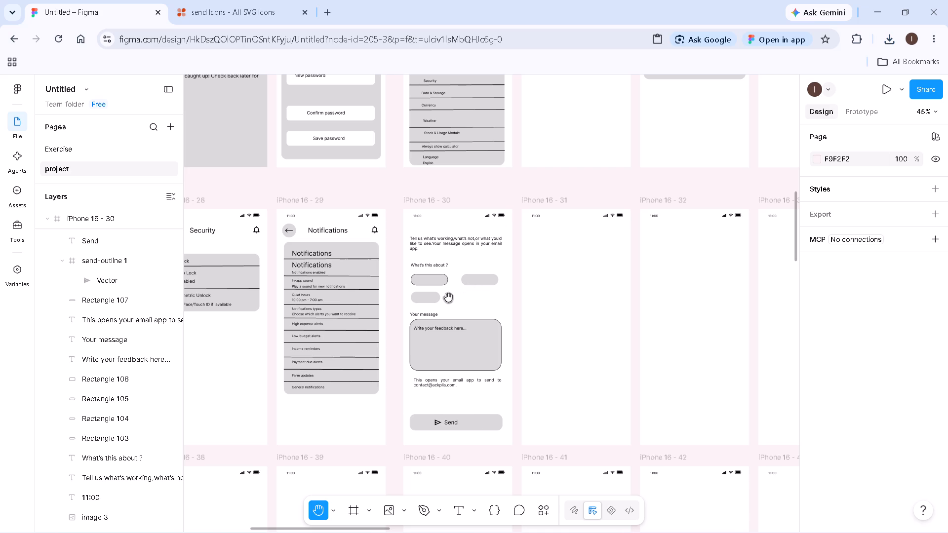
{"action": "scroll", "coordinate": [431, 299], "scroll_direction": "up", "scroll_amount": 3}
{"action": "left_click_drag", "start_coordinate": [456, 307], "coordinate": [450, 326], "text": "ctrl"}
{"action": "left_click", "coordinate": [450, 326], "text": "ctrl"}
{"action": "left_click_drag", "start_coordinate": [462, 278], "coordinate": [452, 316], "text": "ctrl"}
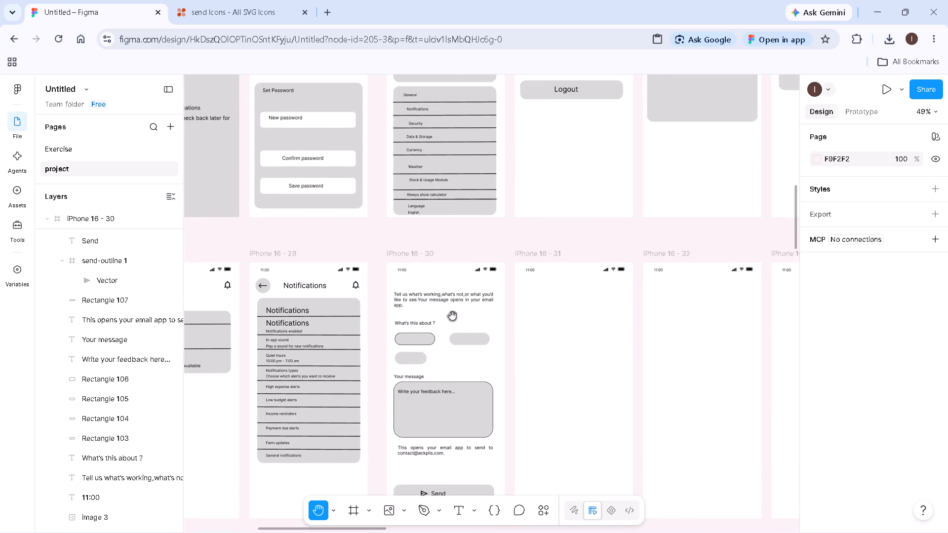
{"action": "left_click_drag", "start_coordinate": [452, 316], "coordinate": [447, 327], "text": "ctrl"}
{"action": "scroll", "coordinate": [445, 327], "scroll_direction": "up", "scroll_amount": 5, "text": "ctrl"}
{"action": "scroll", "coordinate": [435, 307], "scroll_direction": "down", "scroll_amount": 6, "text": "ctrl"}
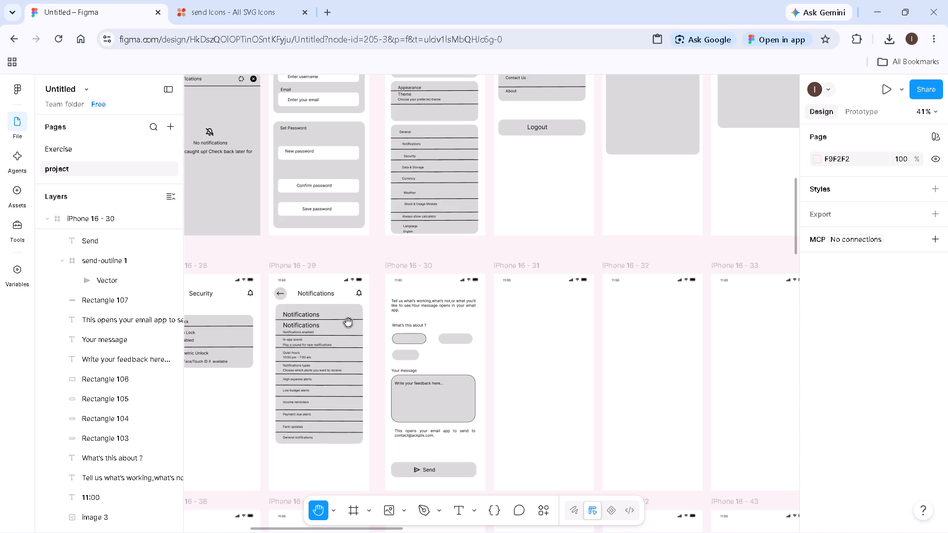
{"action": "left_click_drag", "start_coordinate": [403, 374], "coordinate": [375, 289], "text": "ctrl"}
{"action": "scroll", "coordinate": [393, 299], "scroll_direction": "up", "scroll_amount": 3, "text": "ctrl"}
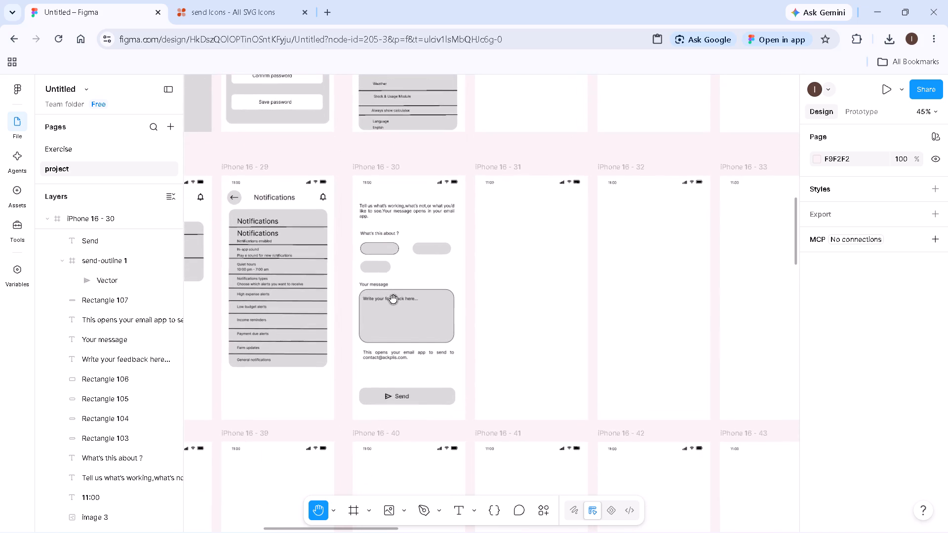
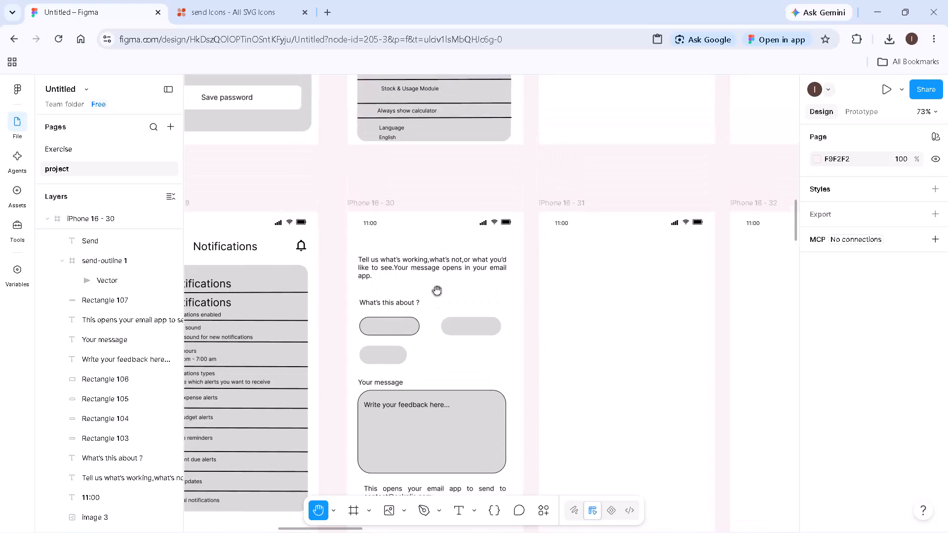
Draw a rectangle of about 353 × 744 covering the whole feedback form on iPhone 16 - 30.
{"action": "scroll", "coordinate": [437, 290], "scroll_direction": "up", "scroll_amount": 3}
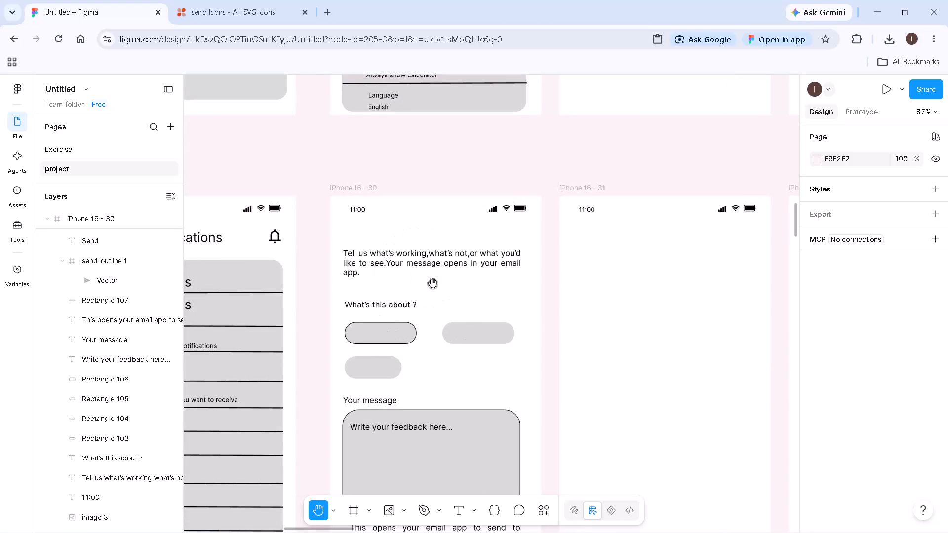
{"action": "scroll", "coordinate": [421, 281], "scroll_direction": "down", "scroll_amount": 4, "text": "ctrl"}
{"action": "left_click_drag", "start_coordinate": [415, 316], "coordinate": [407, 252], "text": "ctrl"}
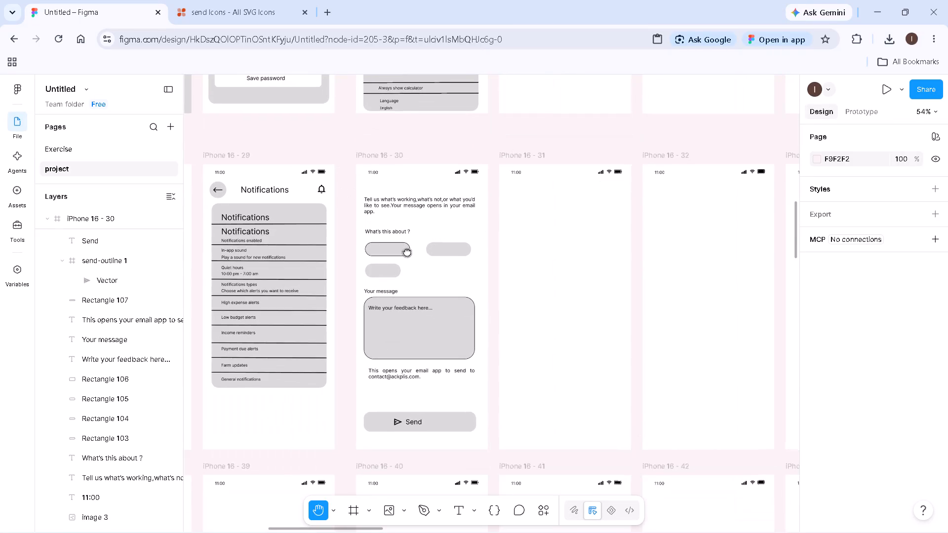
{"action": "left_click_drag", "start_coordinate": [407, 252], "coordinate": [407, 250], "text": "ctrl"}
{"action": "double_click", "coordinate": [366, 518]}
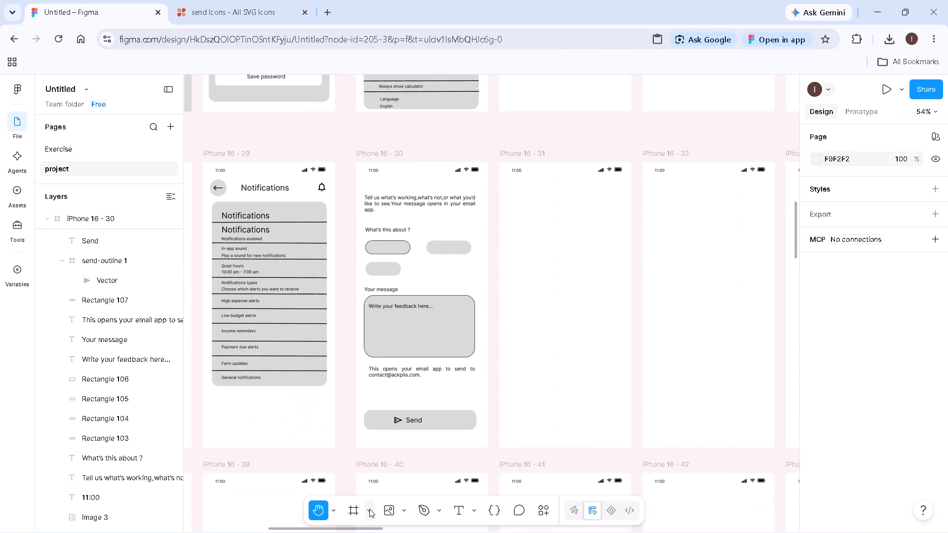
{"action": "left_click", "coordinate": [369, 509]}
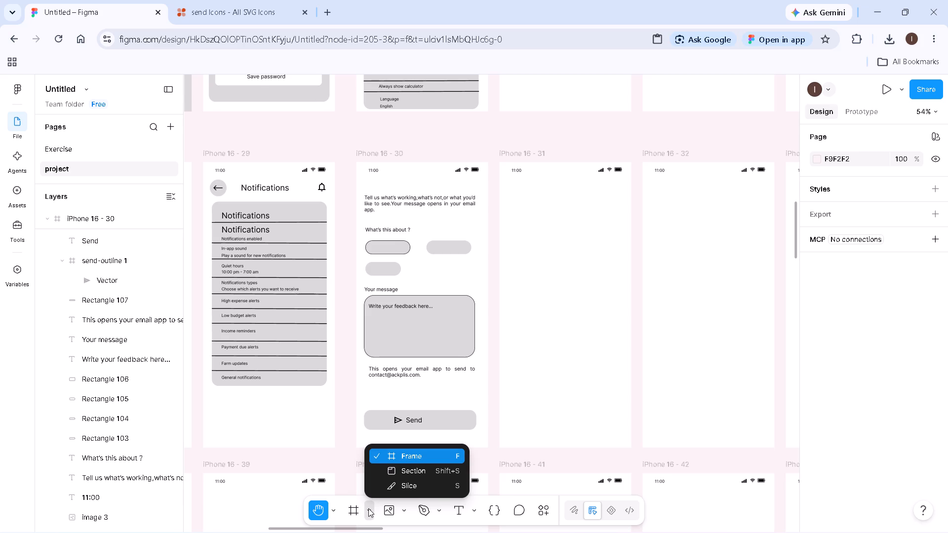
{"action": "left_click", "coordinate": [402, 507]}
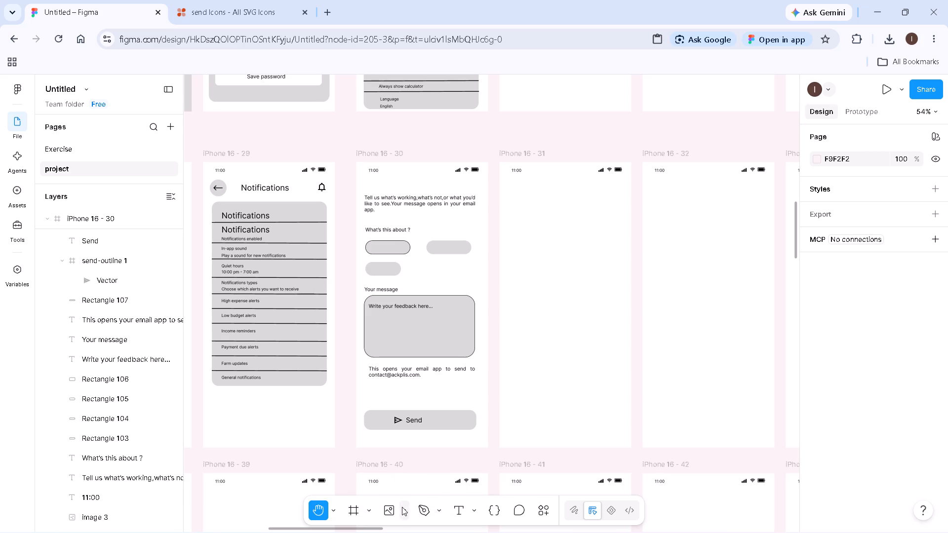
{"action": "left_click", "coordinate": [403, 506]}
{"action": "left_click", "coordinate": [447, 402]}
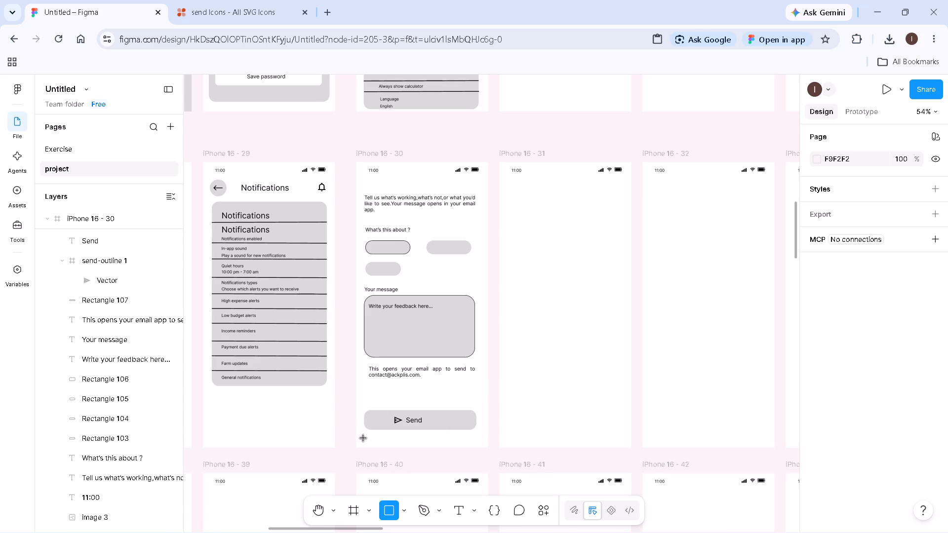
{"action": "left_click_drag", "start_coordinate": [363, 438], "coordinate": [411, 186]}
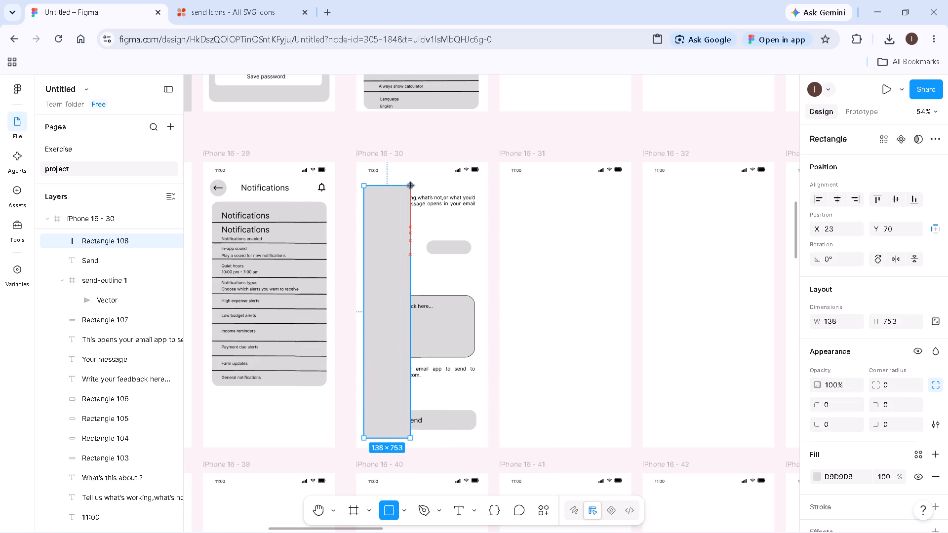
{"action": "left_click_drag", "start_coordinate": [411, 186], "coordinate": [479, 188]}
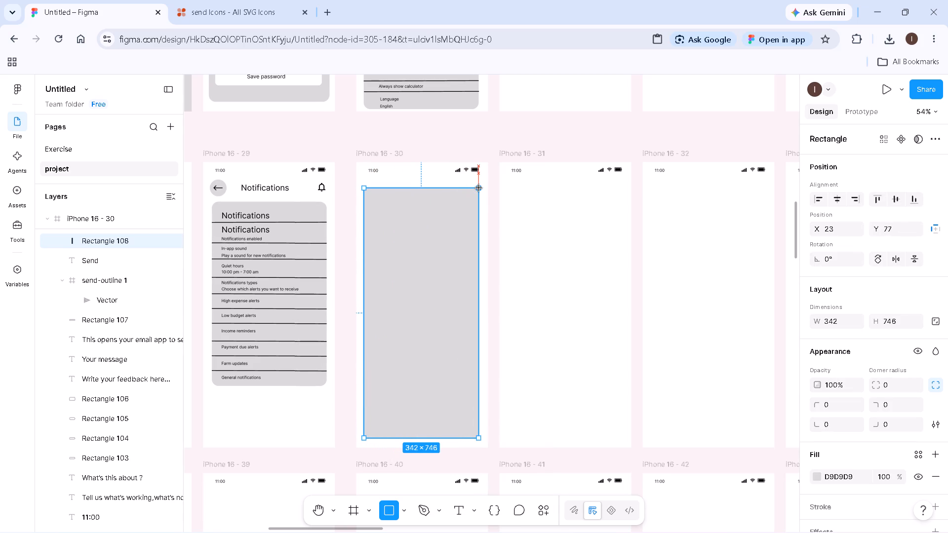
{"action": "left_click_drag", "start_coordinate": [479, 188], "coordinate": [482, 189]}
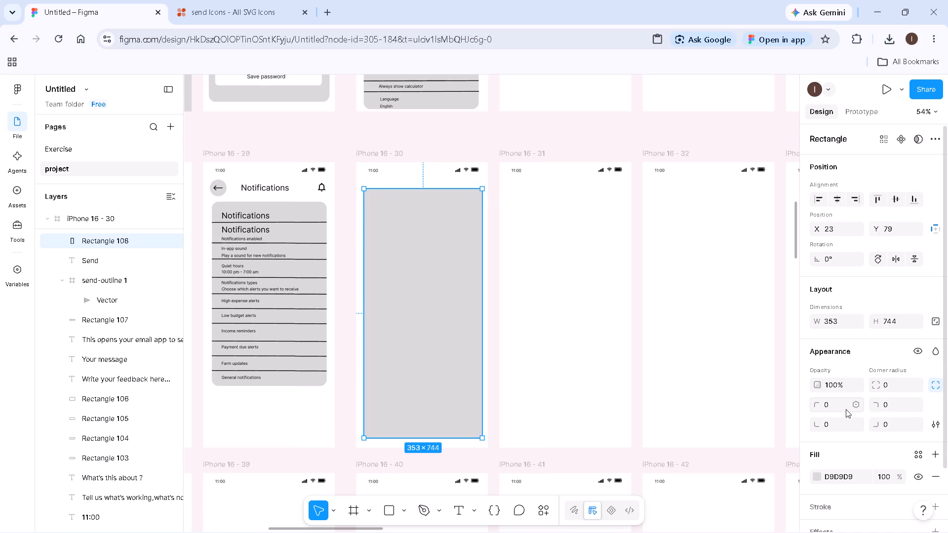
Round the large rectangle's corners with a radius of 20.
{"action": "left_click", "coordinate": [887, 383]}
{"action": "type", "text": "10"}
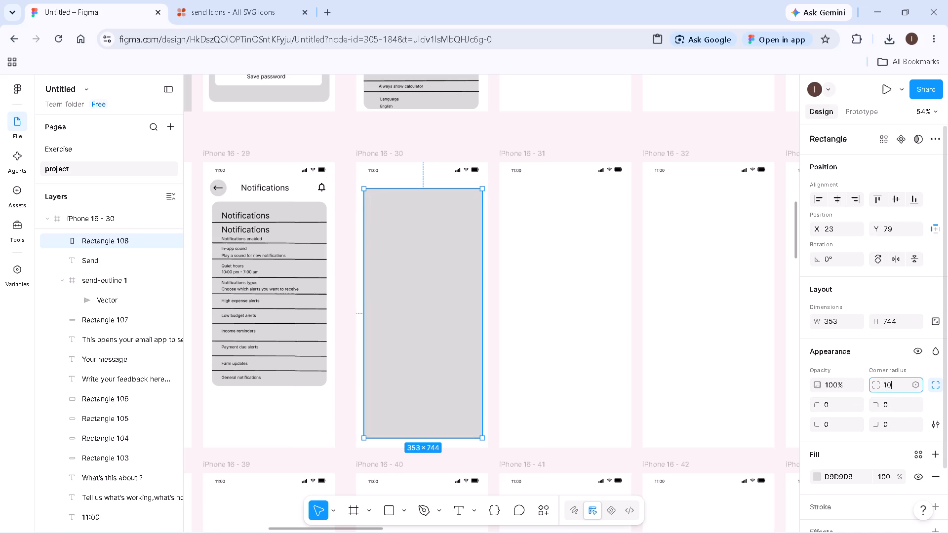
{"action": "key", "text": "Return"}
{"action": "double_click", "coordinate": [898, 383]}
{"action": "type", "text": "20"}
{"action": "key", "text": "Return"}
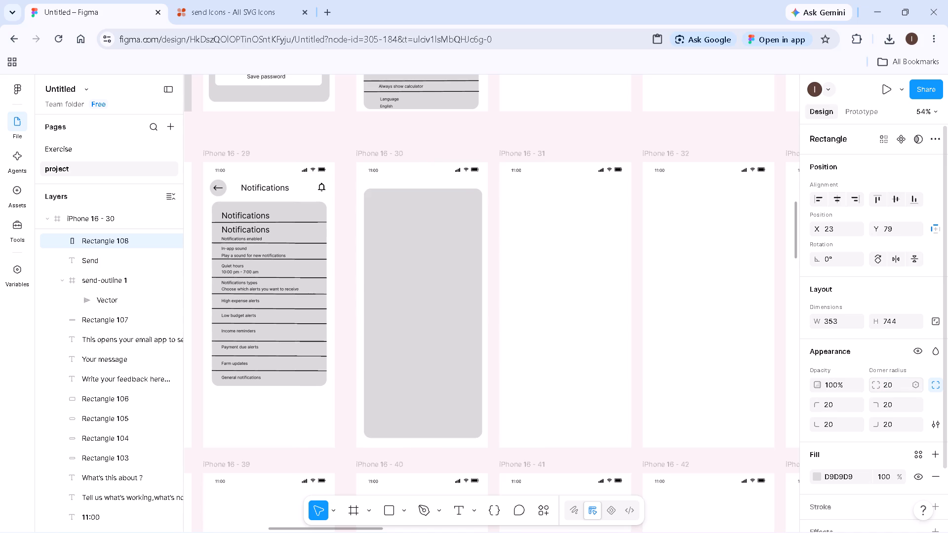
Reposition the large rounded rectangle within iPhone 16 - 30 to about X 24, Y 63.
{"action": "left_click", "coordinate": [460, 326]}
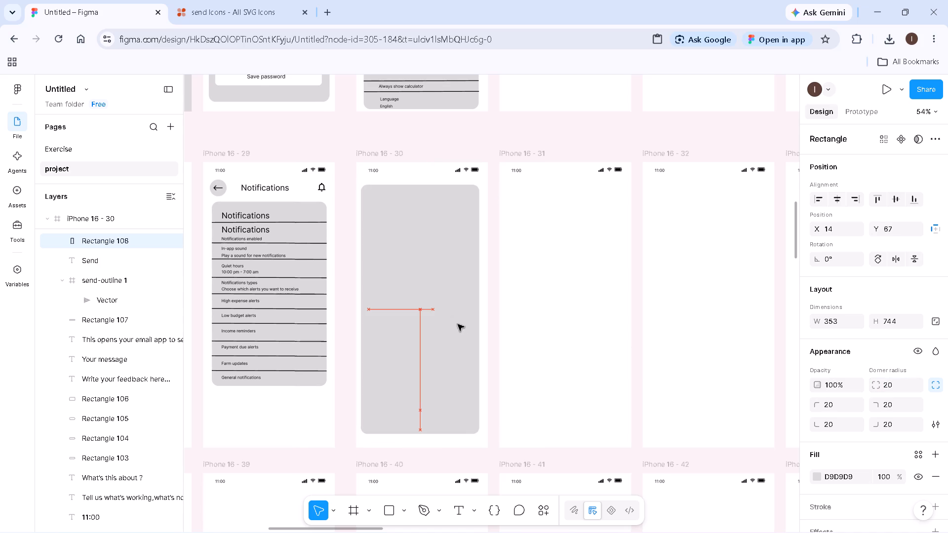
{"action": "left_click", "coordinate": [497, 309]}
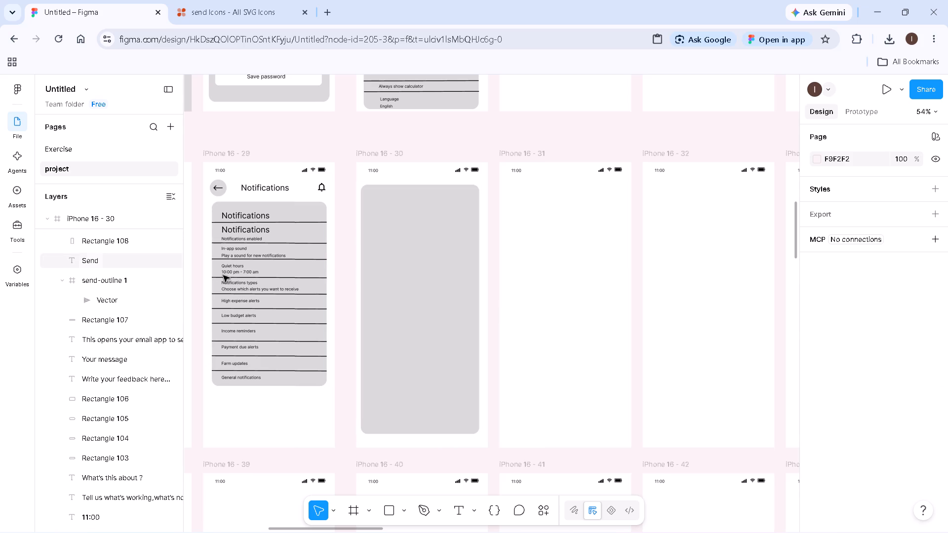
{"action": "double_click", "coordinate": [391, 284]}
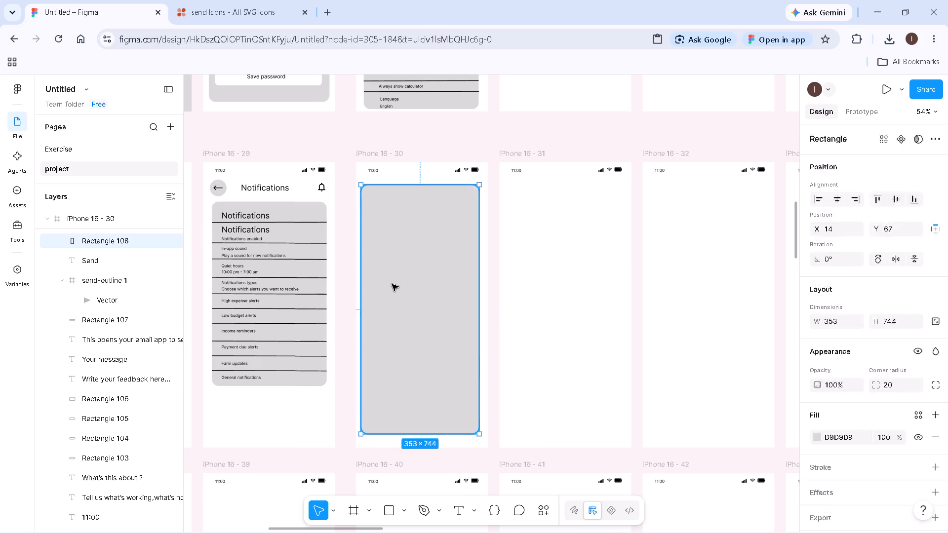
{"action": "left_click", "coordinate": [622, 477]}
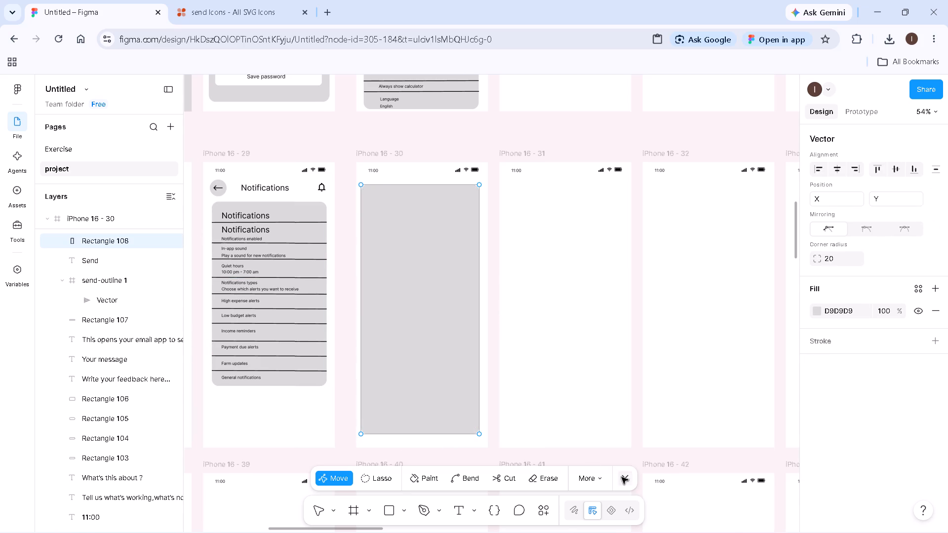
{"action": "left_click", "coordinate": [449, 381]}
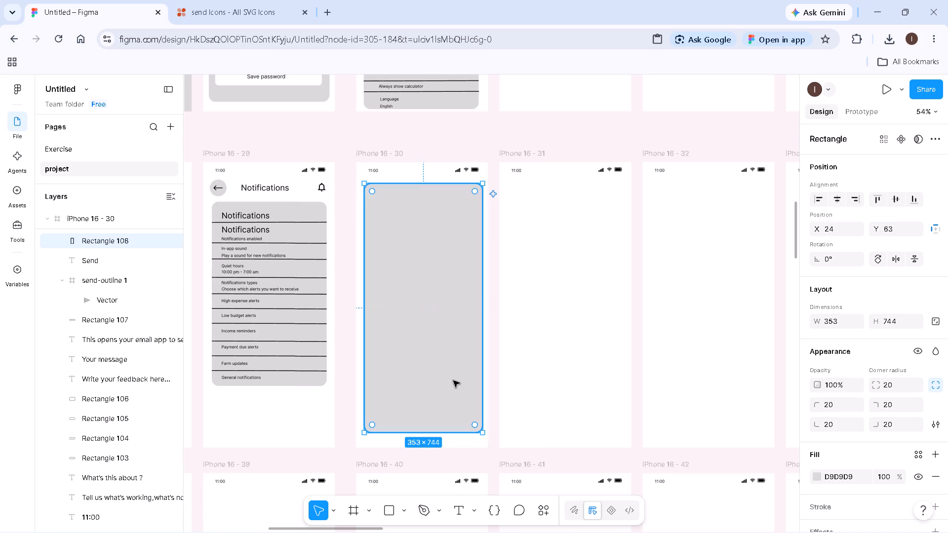
{"action": "left_click", "coordinate": [495, 357]}
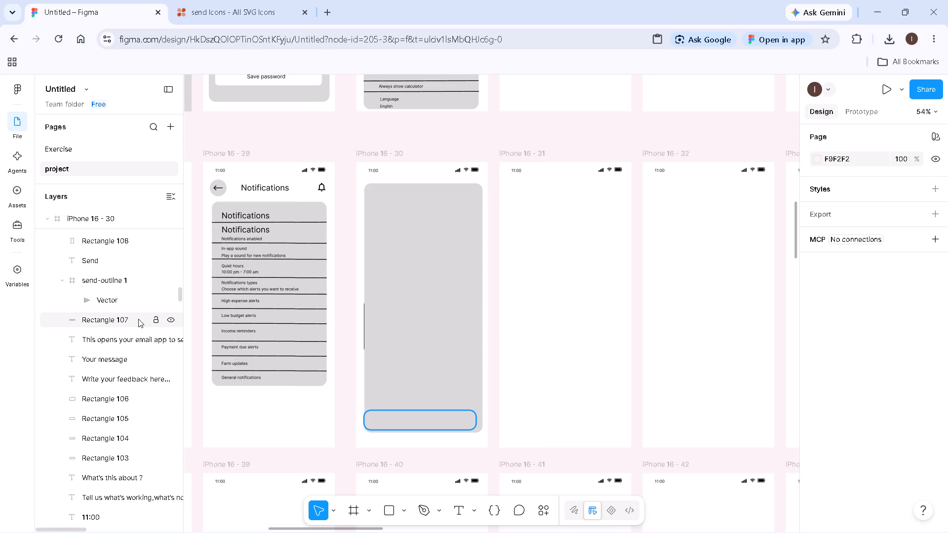
Reorder the large rectangle's layer from the top of iPhone 16 - 30 to just below signal-4-bold 1, outside the frame.
{"action": "double_click", "coordinate": [415, 302]}
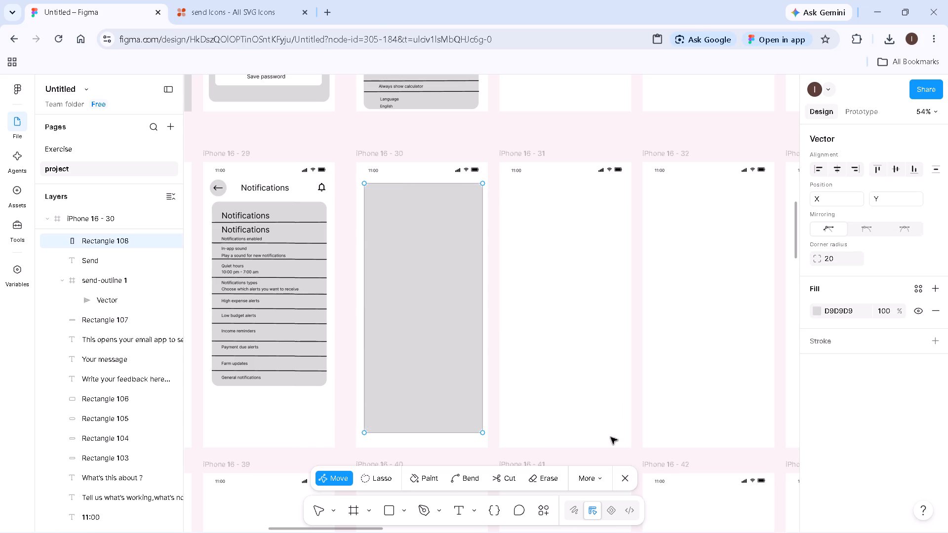
{"action": "double_click", "coordinate": [622, 475]}
{"action": "left_click", "coordinate": [458, 365]}
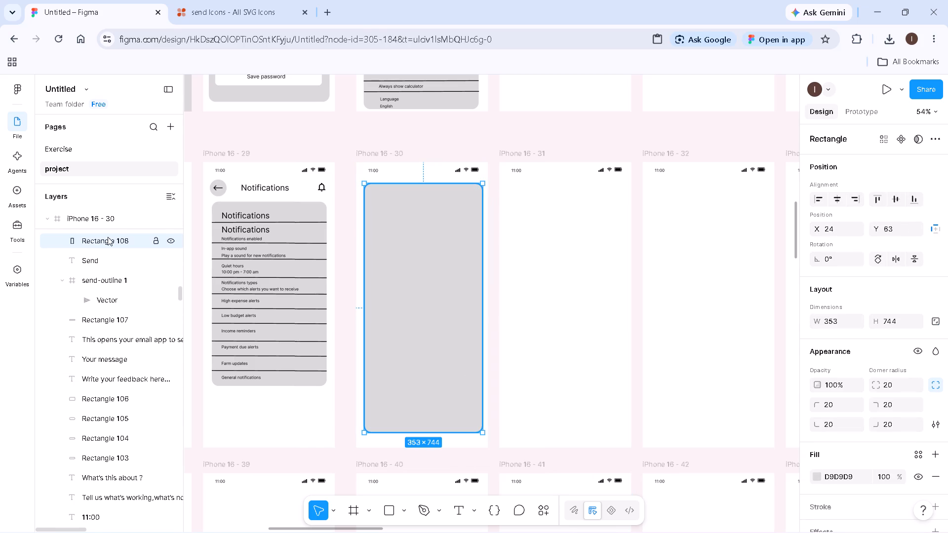
{"action": "left_click_drag", "start_coordinate": [108, 237], "coordinate": [106, 326]}
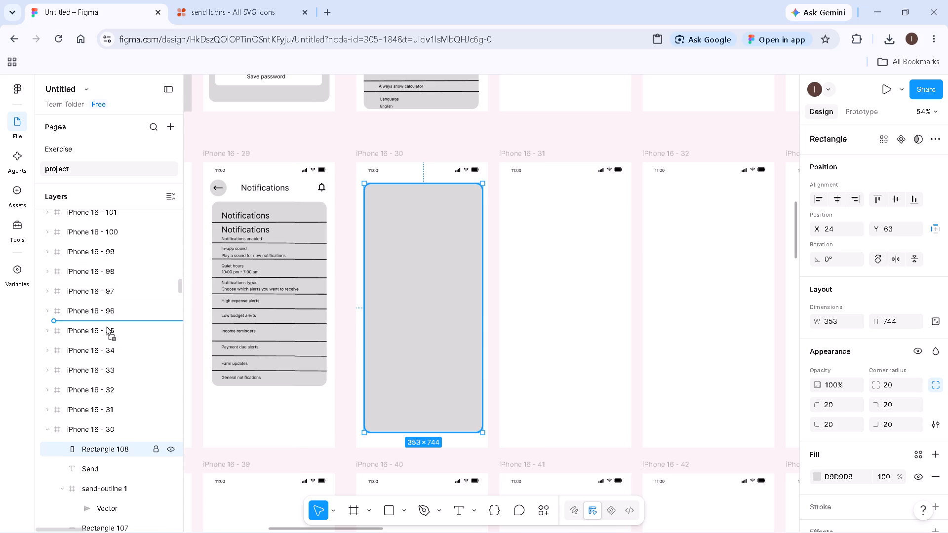
{"action": "left_click_drag", "start_coordinate": [106, 326], "coordinate": [115, 472]}
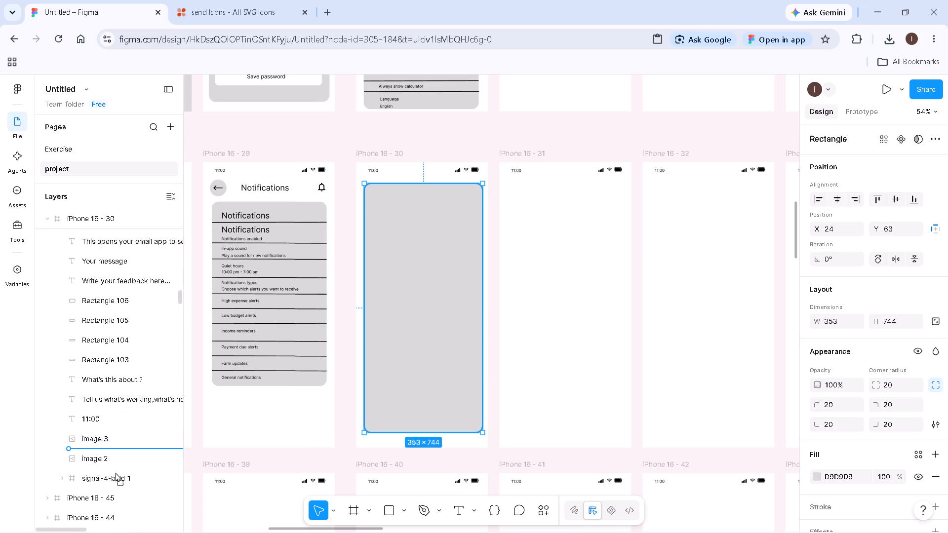
{"action": "left_click_drag", "start_coordinate": [115, 472], "coordinate": [132, 414]}
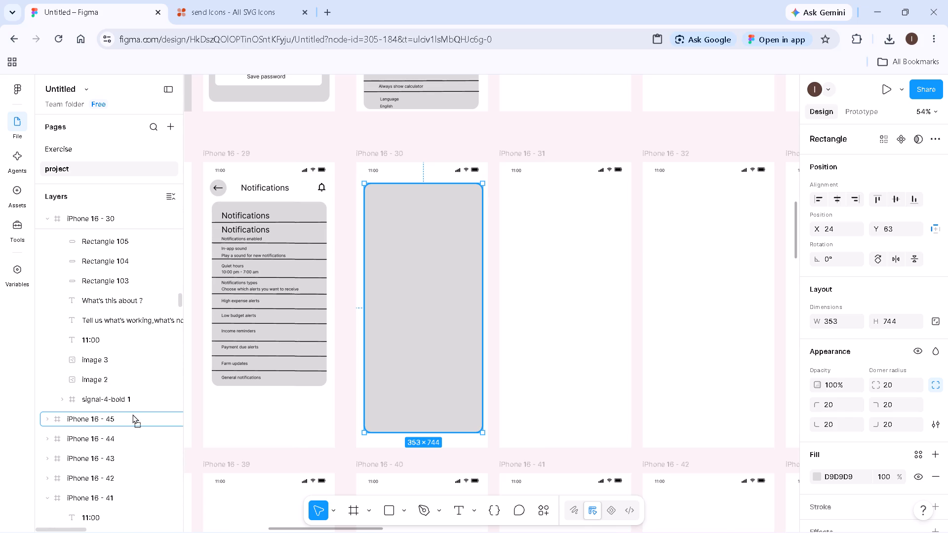
{"action": "left_click_drag", "start_coordinate": [132, 414], "coordinate": [132, 413]}
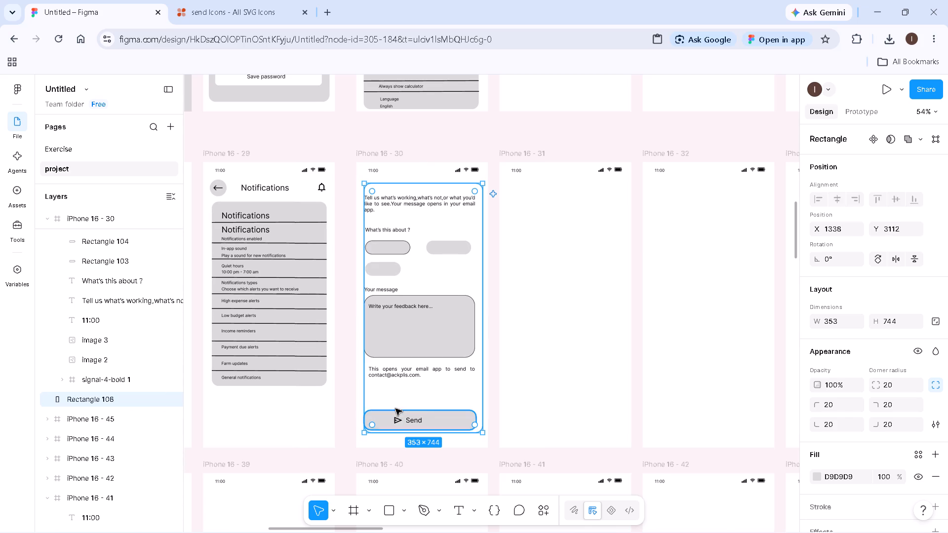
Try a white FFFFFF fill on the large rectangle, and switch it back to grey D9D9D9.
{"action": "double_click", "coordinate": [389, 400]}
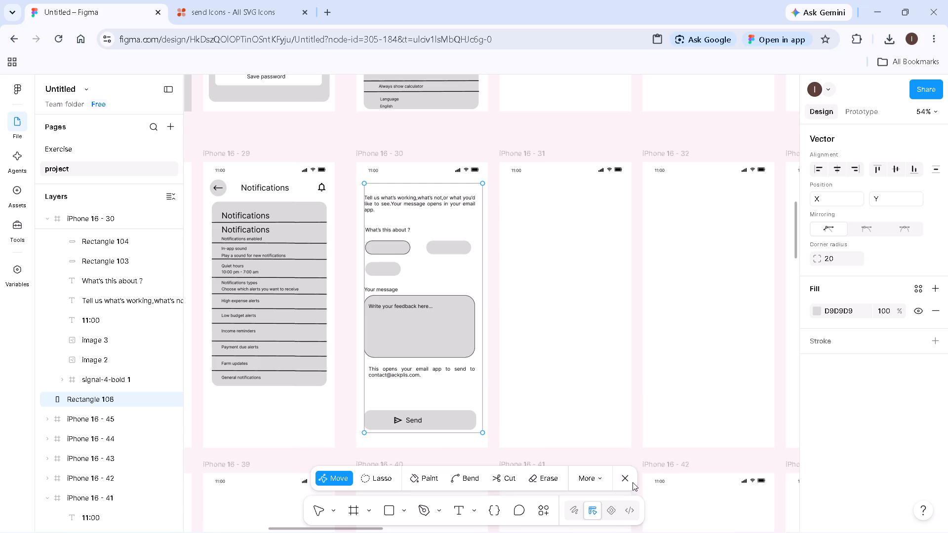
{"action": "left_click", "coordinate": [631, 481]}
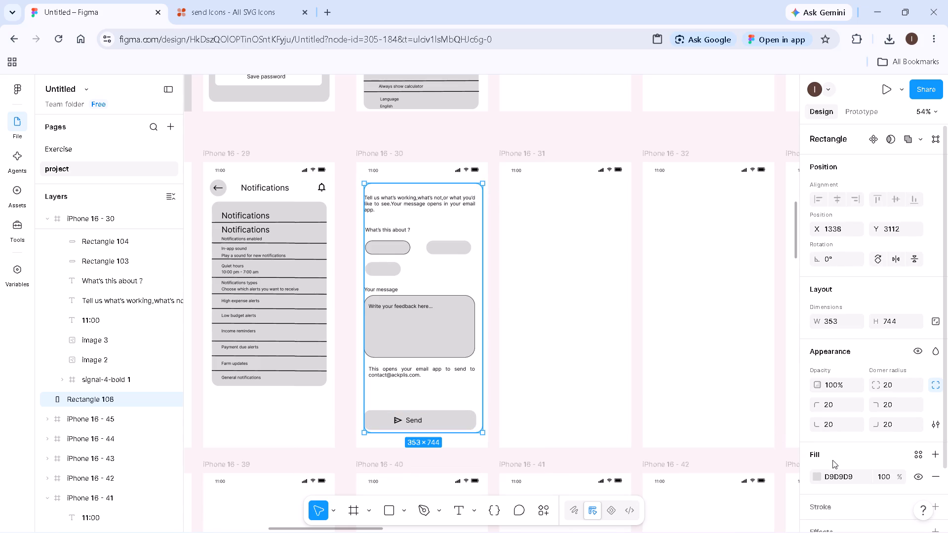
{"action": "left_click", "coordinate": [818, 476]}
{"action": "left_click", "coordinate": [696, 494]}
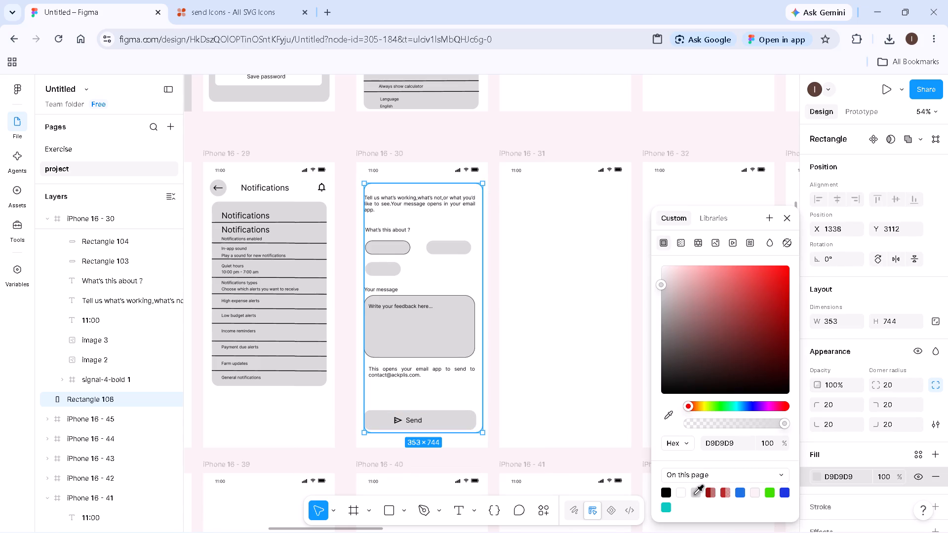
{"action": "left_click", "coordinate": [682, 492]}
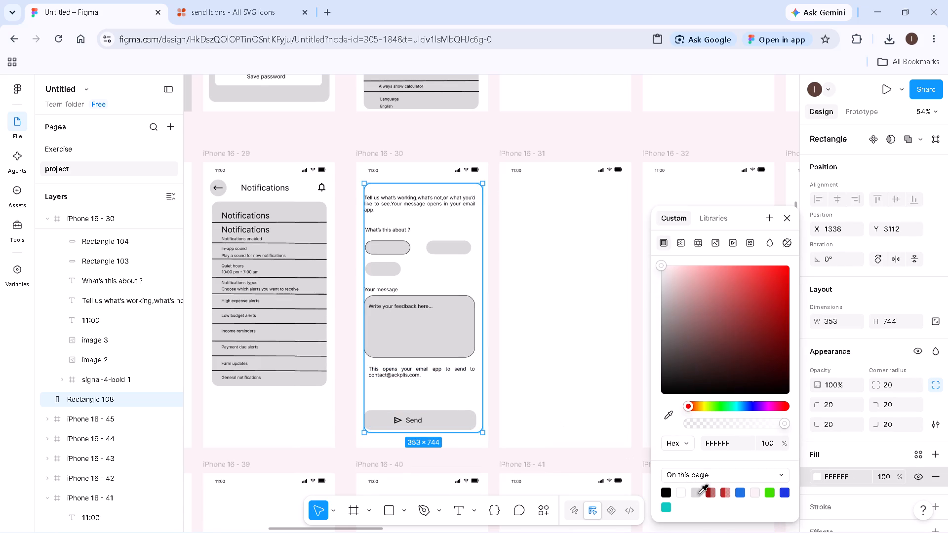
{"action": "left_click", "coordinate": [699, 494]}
Shift the large rectangle behind iPhone 16 - 30 to X 1334, Y 3103, horizontally centred on the frame.
{"action": "left_click", "coordinate": [465, 400]}
{"action": "left_click", "coordinate": [462, 399]}
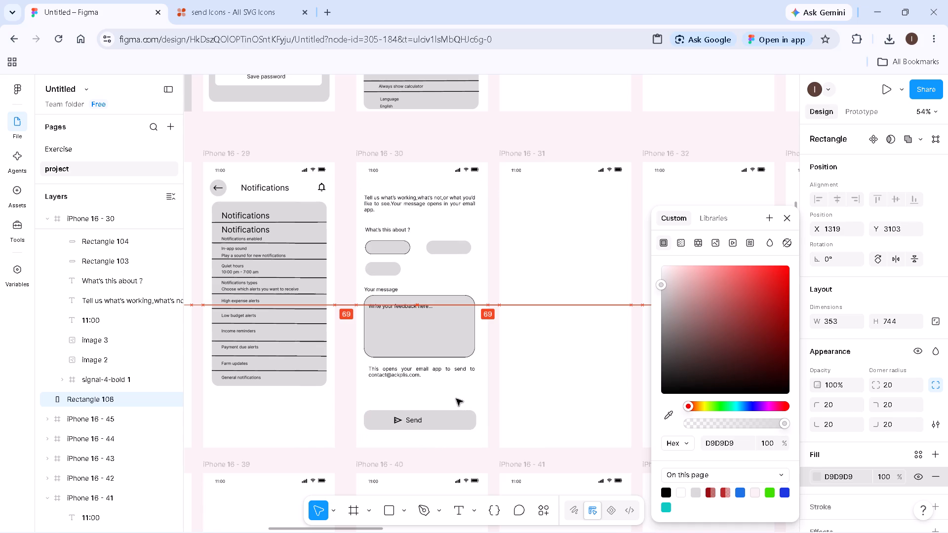
{"action": "left_click", "coordinate": [459, 400]}
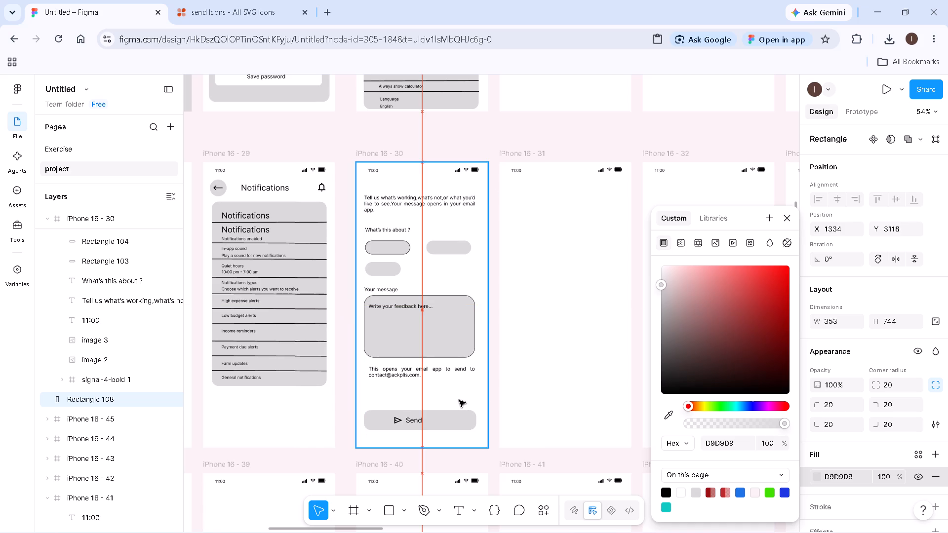
{"action": "left_click_drag", "start_coordinate": [445, 389], "coordinate": [446, 391]}
{"action": "left_click_drag", "start_coordinate": [446, 391], "coordinate": [452, 386]}
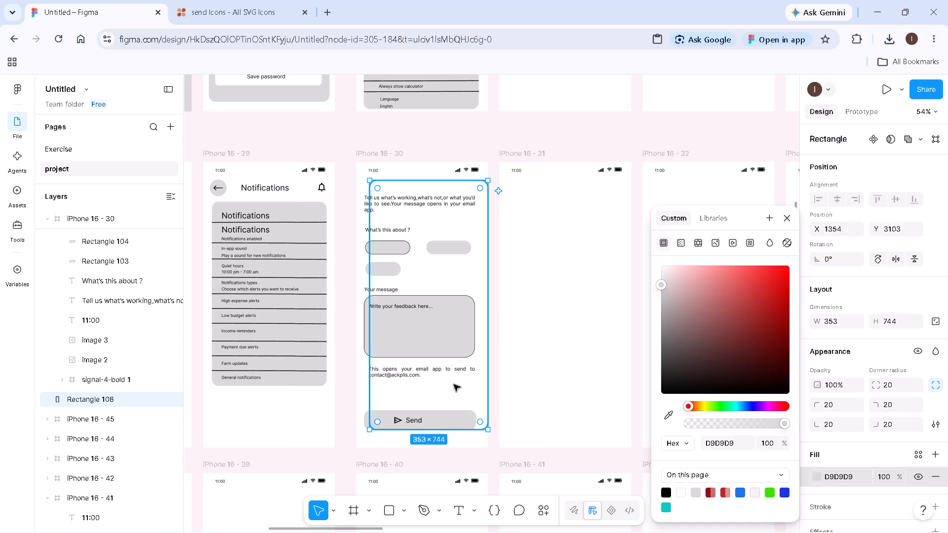
{"action": "left_click", "coordinate": [468, 267]}
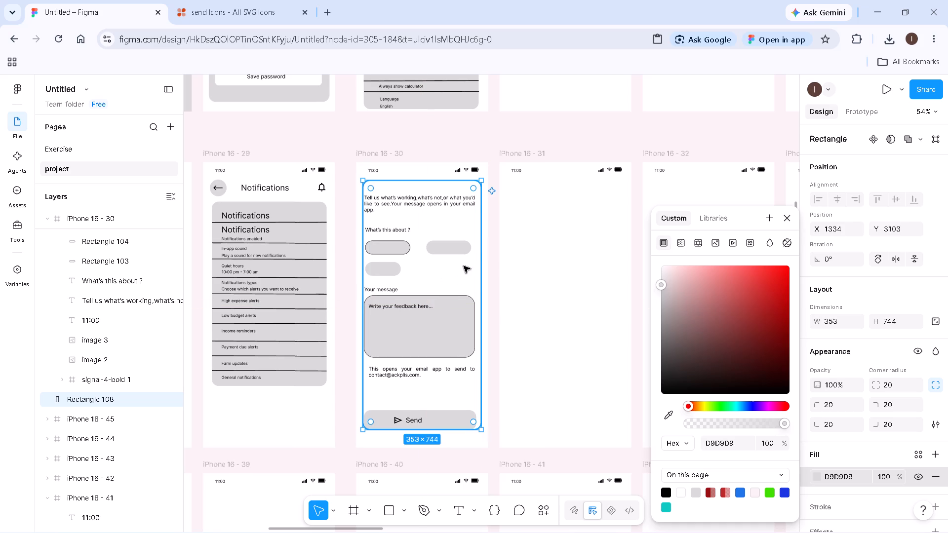
{"action": "left_click", "coordinate": [488, 207]}
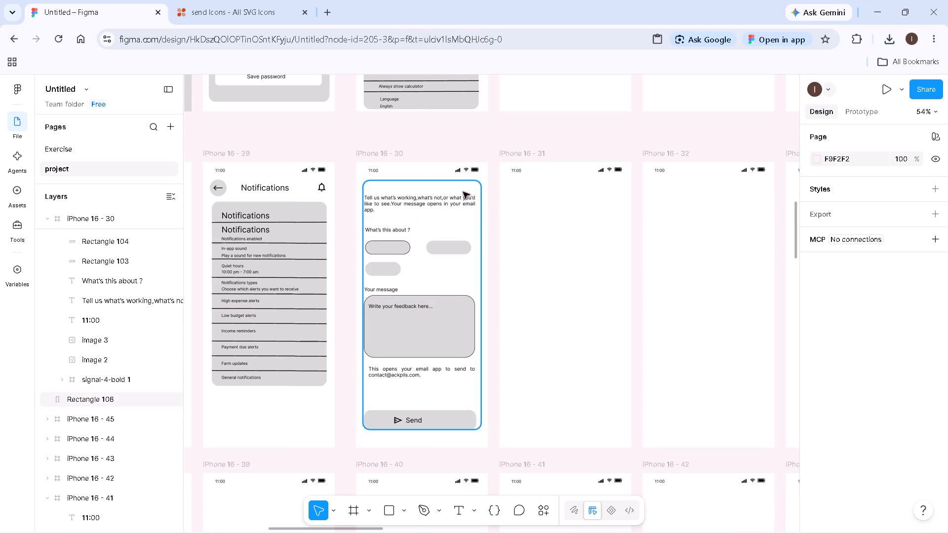
{"action": "left_click", "coordinate": [466, 190]}
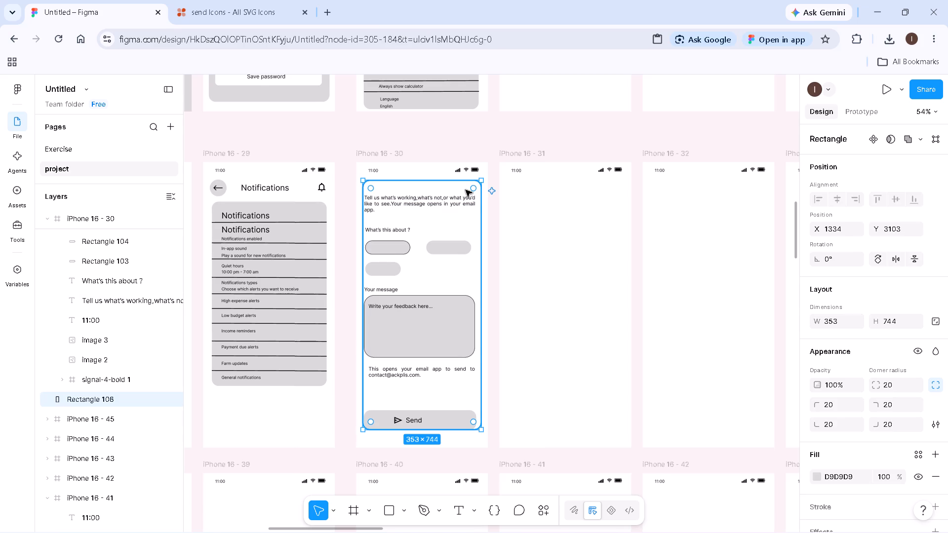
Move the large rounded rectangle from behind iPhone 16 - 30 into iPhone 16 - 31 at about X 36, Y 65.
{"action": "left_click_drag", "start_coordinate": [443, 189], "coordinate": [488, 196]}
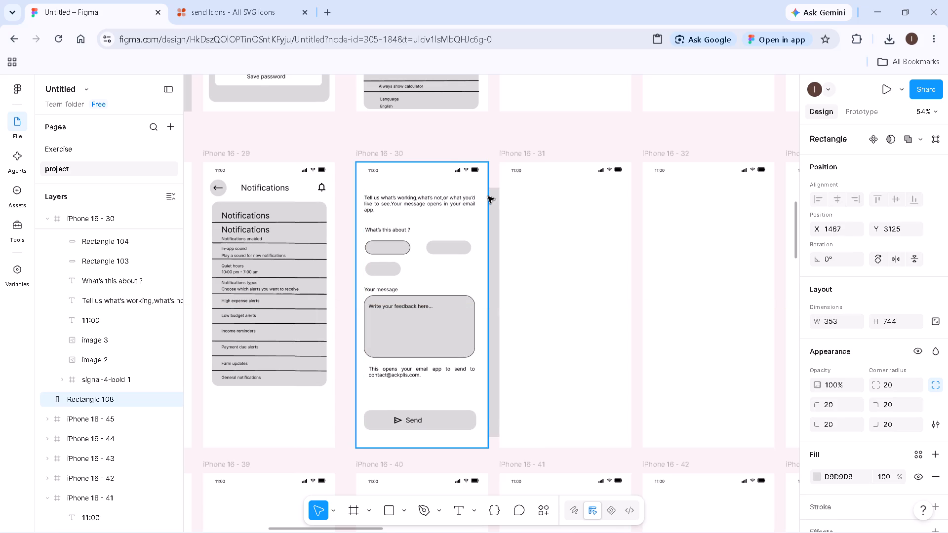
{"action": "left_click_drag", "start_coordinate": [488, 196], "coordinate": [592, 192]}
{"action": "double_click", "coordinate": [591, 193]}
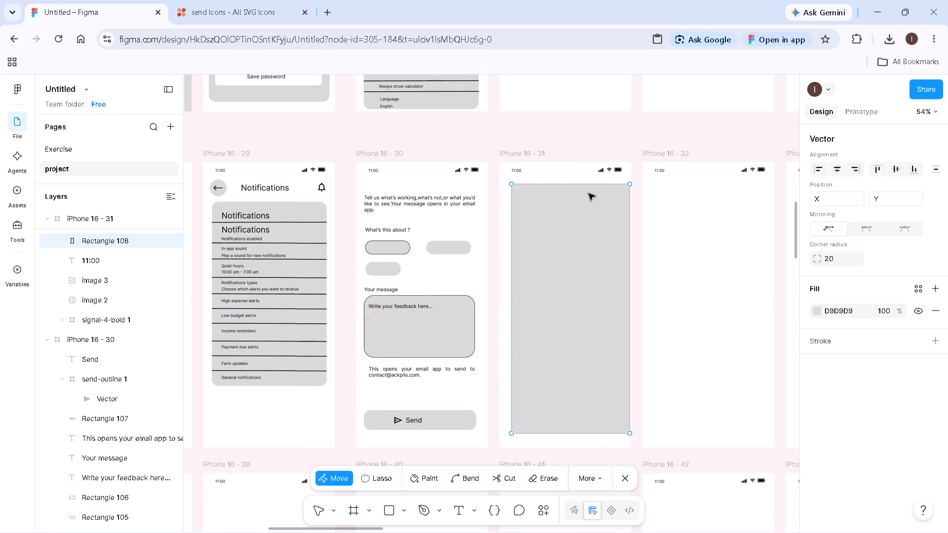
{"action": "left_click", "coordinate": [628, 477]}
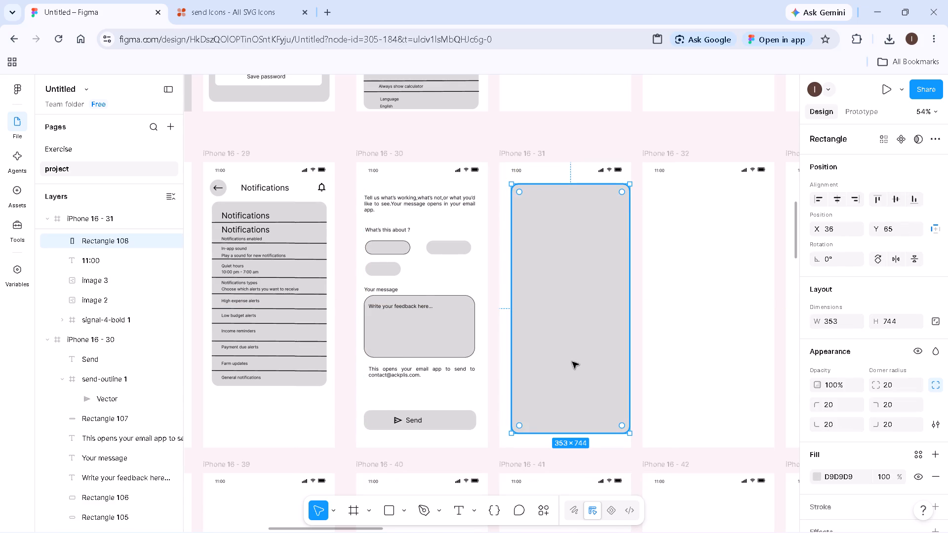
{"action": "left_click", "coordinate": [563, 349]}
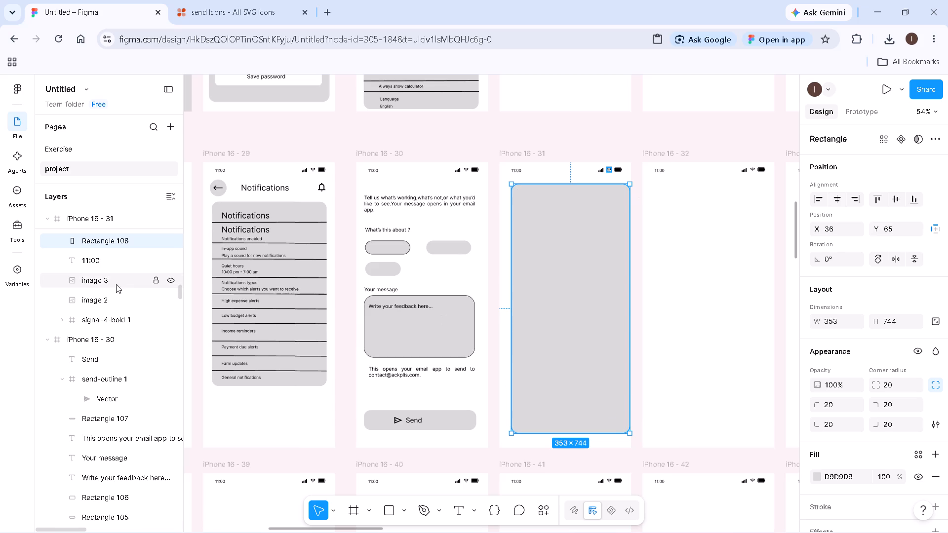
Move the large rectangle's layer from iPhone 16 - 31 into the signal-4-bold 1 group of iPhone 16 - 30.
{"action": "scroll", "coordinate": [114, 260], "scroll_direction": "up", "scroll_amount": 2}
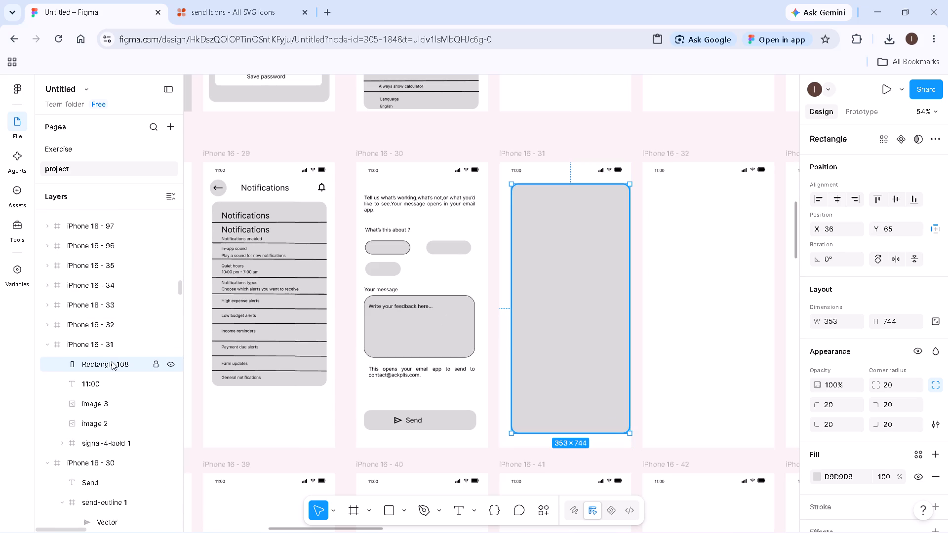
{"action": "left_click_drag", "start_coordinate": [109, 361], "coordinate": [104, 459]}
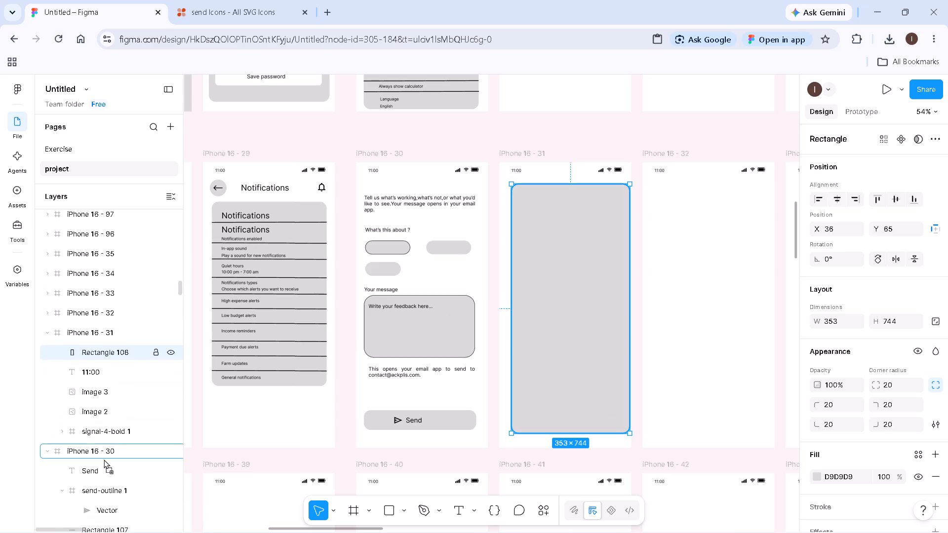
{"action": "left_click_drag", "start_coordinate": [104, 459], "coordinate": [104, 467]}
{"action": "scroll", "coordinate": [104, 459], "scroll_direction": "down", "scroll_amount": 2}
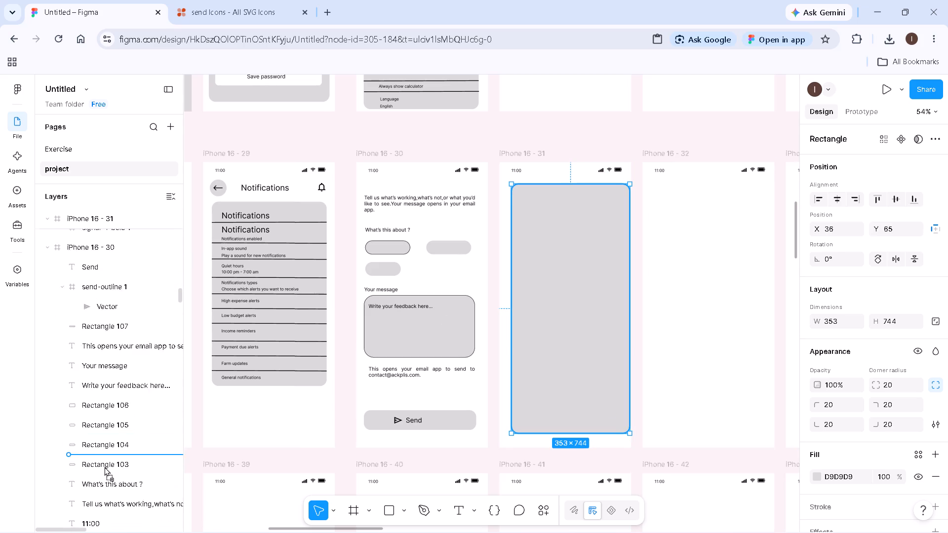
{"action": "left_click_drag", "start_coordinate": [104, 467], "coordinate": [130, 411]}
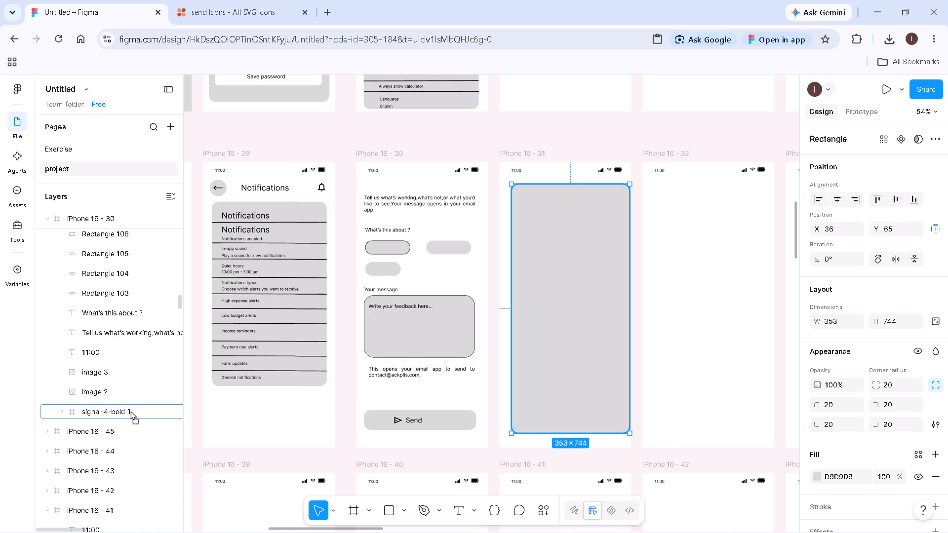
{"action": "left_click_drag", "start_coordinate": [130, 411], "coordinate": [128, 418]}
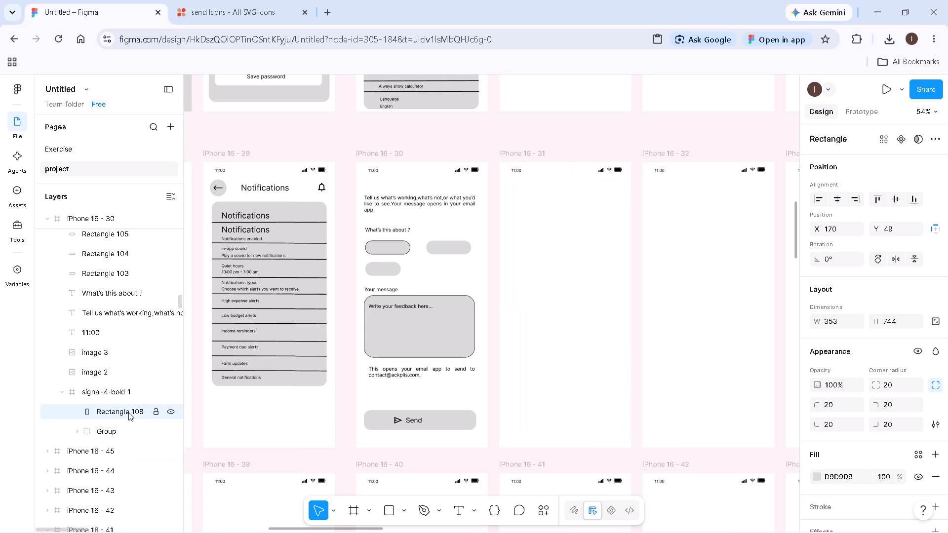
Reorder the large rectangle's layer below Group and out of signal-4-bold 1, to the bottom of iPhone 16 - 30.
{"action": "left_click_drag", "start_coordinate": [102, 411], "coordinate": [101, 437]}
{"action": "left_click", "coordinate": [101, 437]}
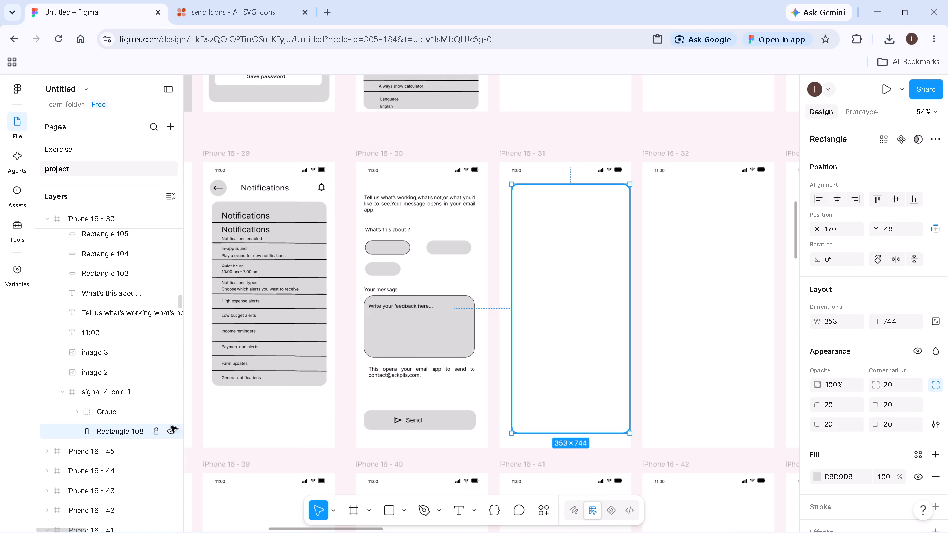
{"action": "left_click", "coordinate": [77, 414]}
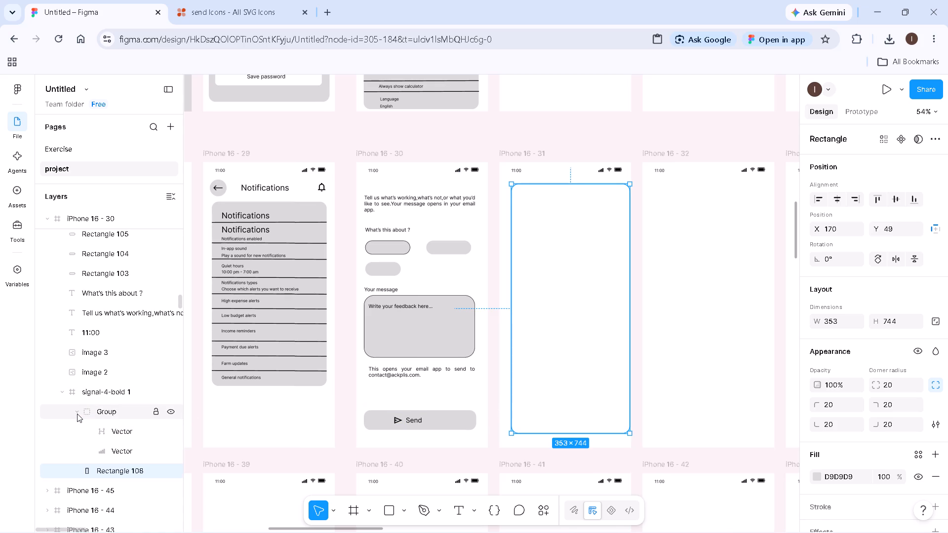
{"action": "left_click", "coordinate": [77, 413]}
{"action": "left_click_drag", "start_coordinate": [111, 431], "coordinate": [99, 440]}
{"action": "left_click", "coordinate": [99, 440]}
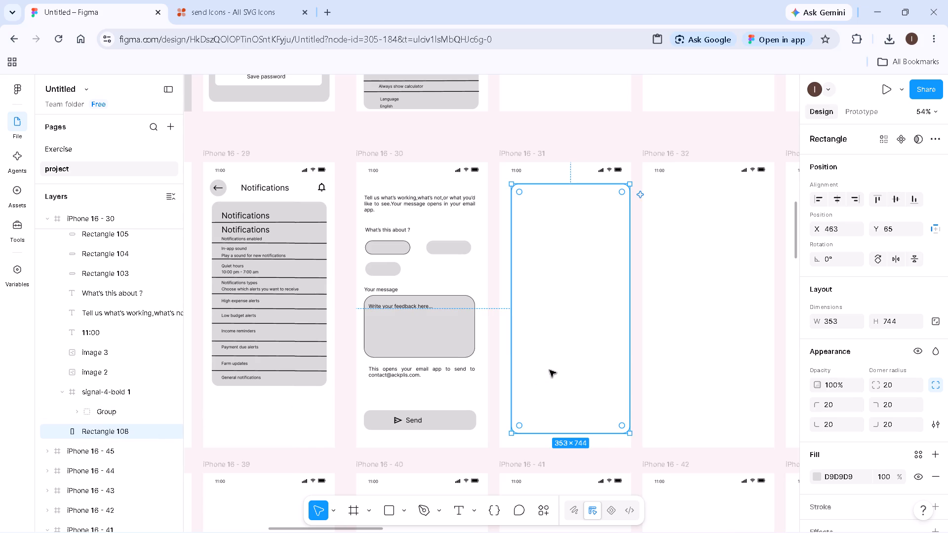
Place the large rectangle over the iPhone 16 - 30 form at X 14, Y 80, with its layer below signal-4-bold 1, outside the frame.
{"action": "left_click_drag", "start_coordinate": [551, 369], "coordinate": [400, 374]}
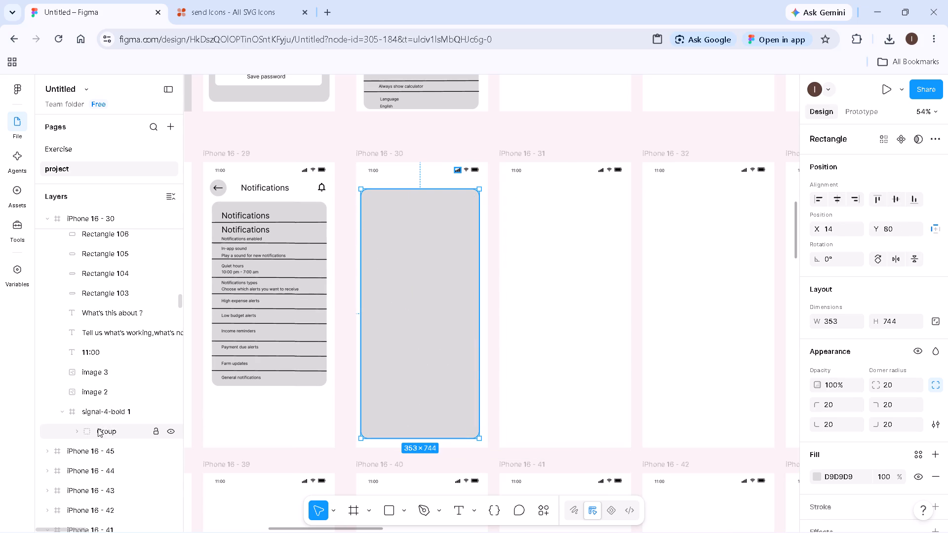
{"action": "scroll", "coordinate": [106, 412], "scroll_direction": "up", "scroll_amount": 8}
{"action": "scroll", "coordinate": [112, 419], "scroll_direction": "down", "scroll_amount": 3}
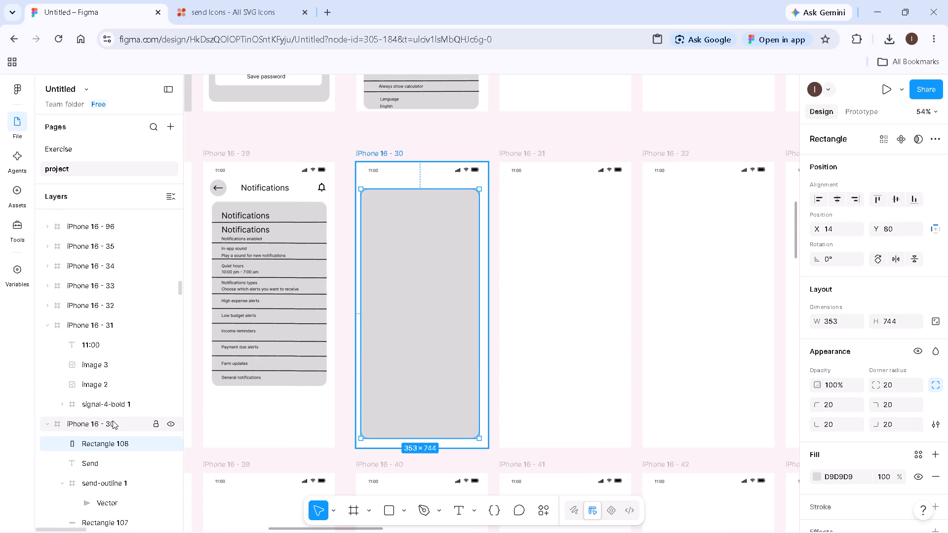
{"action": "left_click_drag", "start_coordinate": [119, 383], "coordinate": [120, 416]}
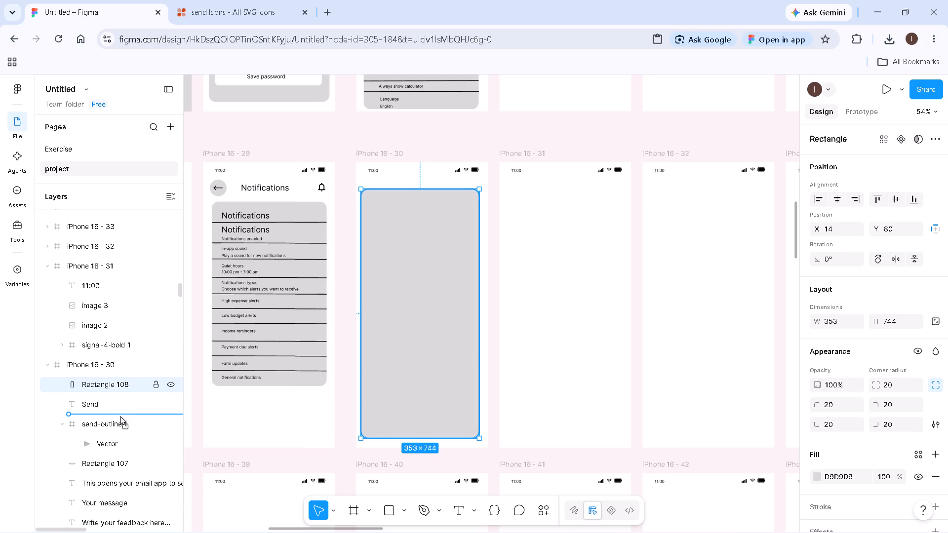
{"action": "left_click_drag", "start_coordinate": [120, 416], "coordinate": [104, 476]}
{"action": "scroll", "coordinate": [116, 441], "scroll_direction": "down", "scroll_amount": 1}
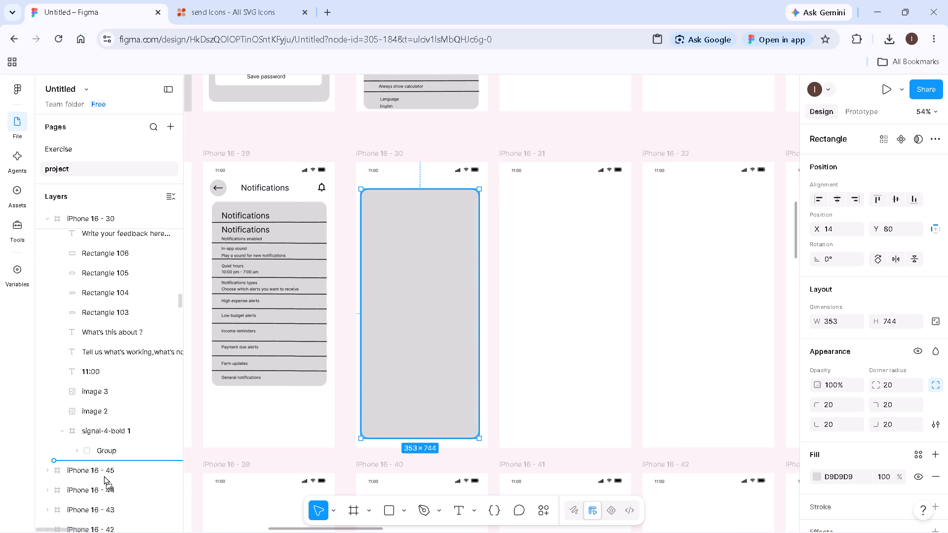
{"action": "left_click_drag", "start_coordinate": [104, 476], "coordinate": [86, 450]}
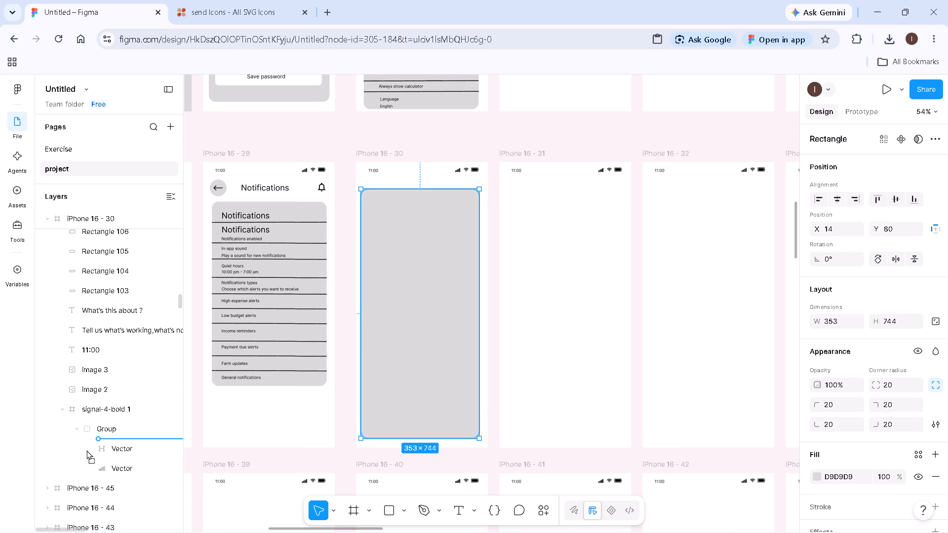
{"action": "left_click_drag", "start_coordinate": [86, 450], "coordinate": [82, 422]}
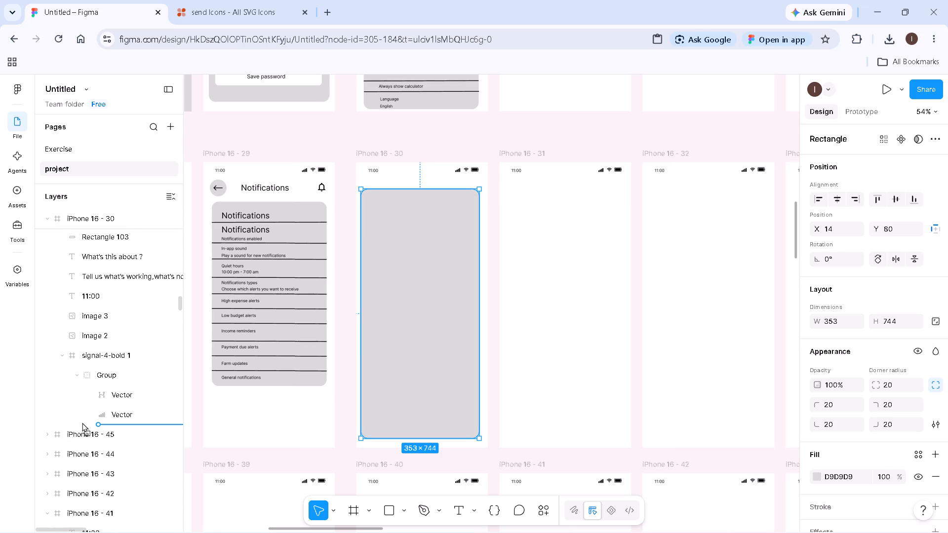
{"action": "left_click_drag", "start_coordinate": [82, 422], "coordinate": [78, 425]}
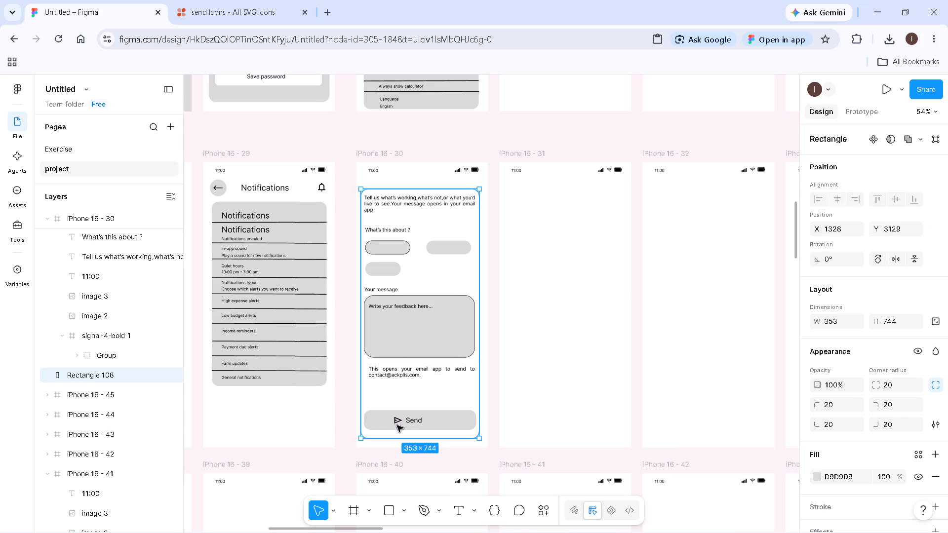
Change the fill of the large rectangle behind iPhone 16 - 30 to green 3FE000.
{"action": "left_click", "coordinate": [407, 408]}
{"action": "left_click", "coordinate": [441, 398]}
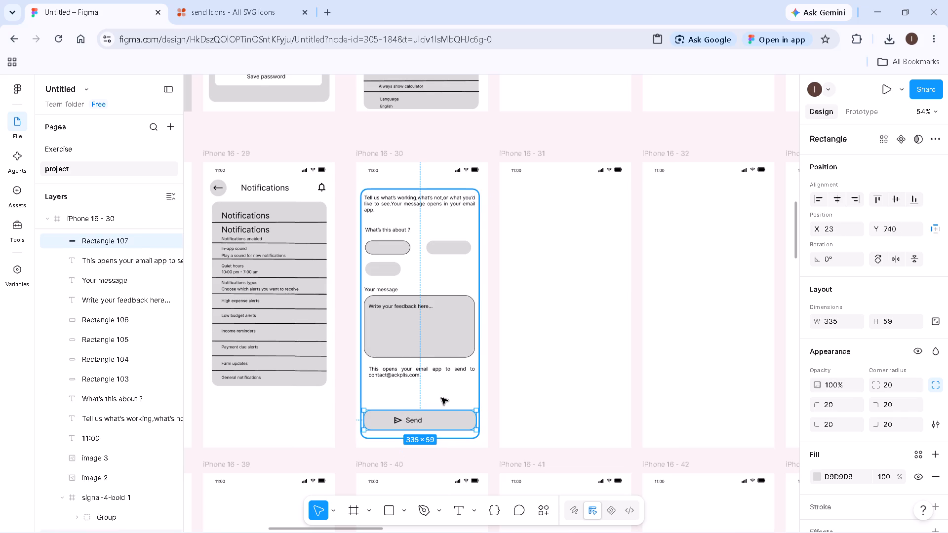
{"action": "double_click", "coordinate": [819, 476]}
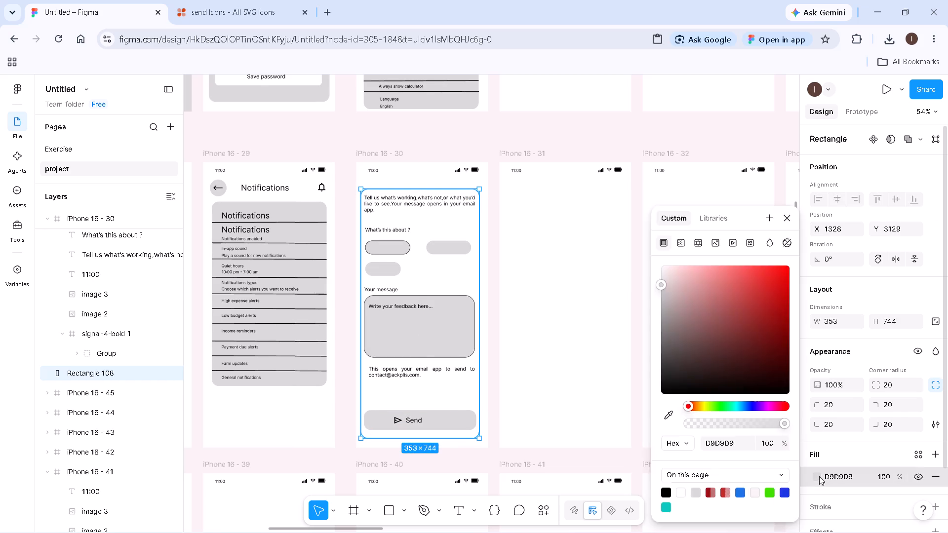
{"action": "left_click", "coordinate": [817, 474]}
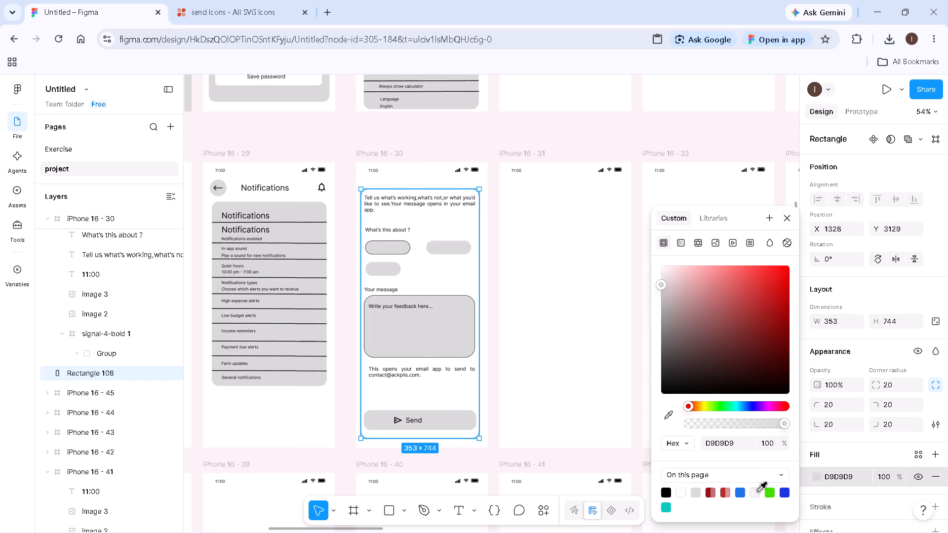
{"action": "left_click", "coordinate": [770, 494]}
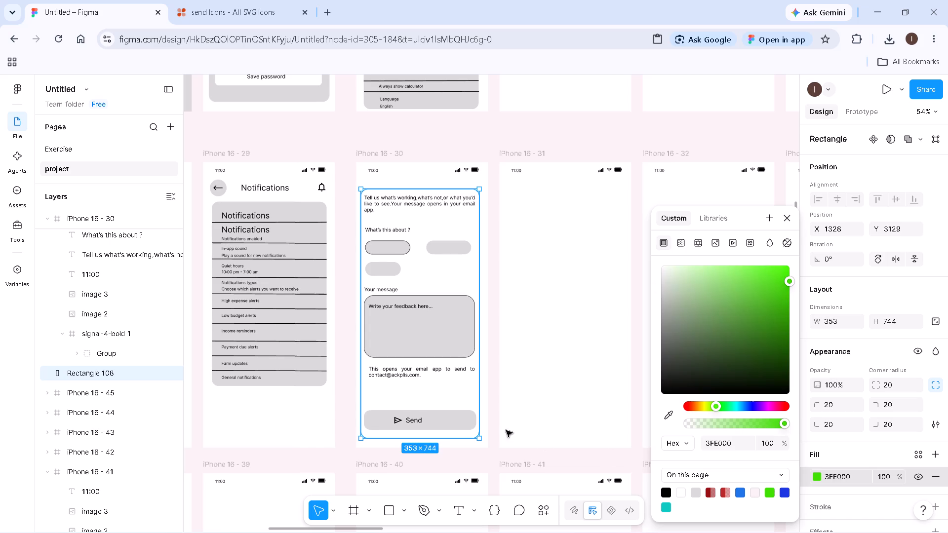
Delete the large rectangle behind iPhone 16 - 30.
{"action": "left_click", "coordinate": [441, 399]}
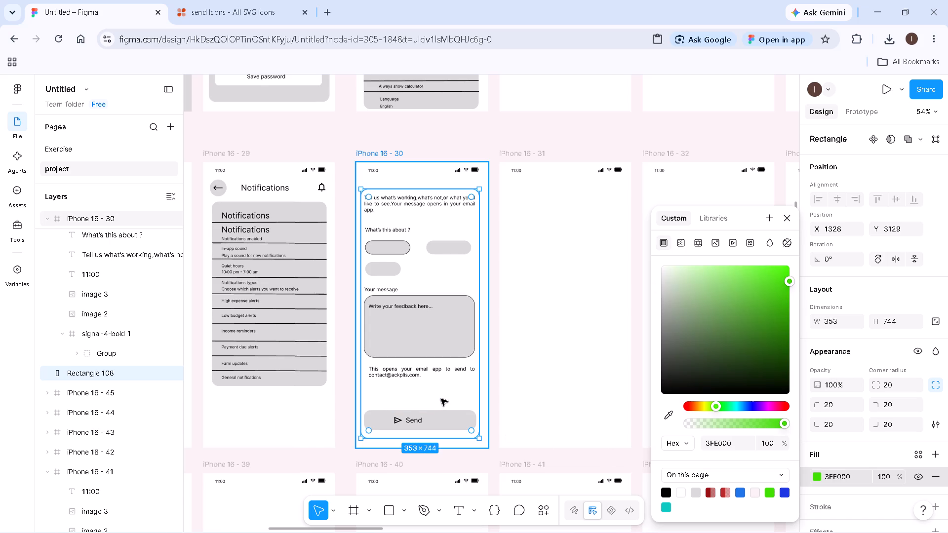
{"action": "left_click", "coordinate": [503, 382]}
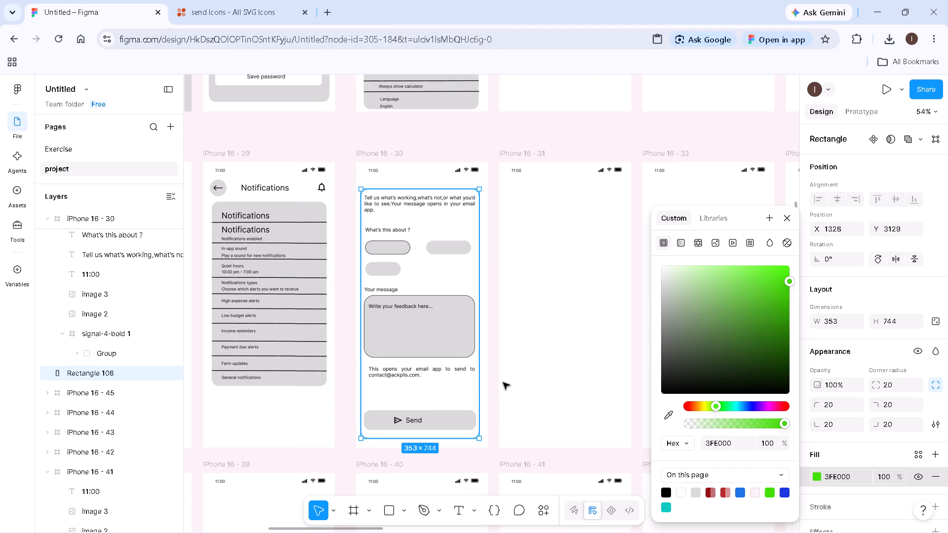
{"action": "left_click", "coordinate": [409, 395]}
{"action": "key", "text": "Delete"}
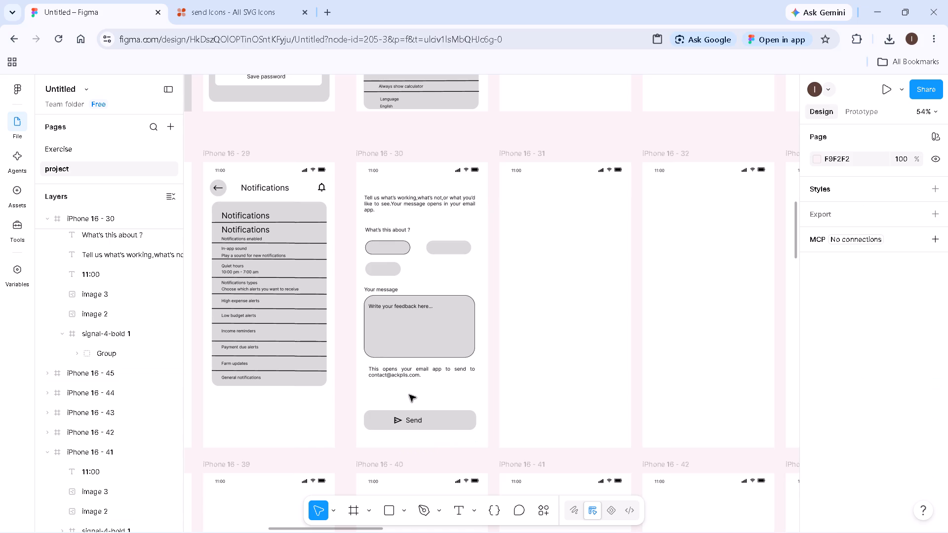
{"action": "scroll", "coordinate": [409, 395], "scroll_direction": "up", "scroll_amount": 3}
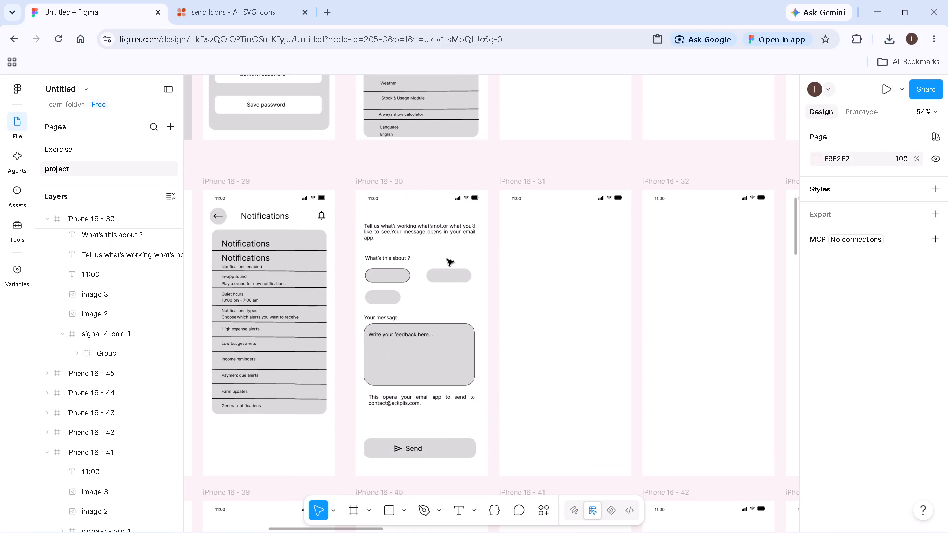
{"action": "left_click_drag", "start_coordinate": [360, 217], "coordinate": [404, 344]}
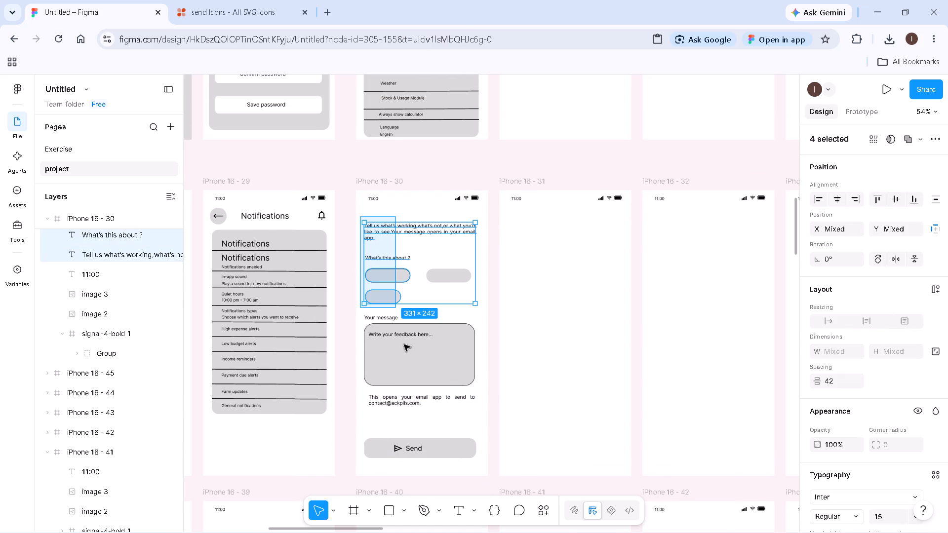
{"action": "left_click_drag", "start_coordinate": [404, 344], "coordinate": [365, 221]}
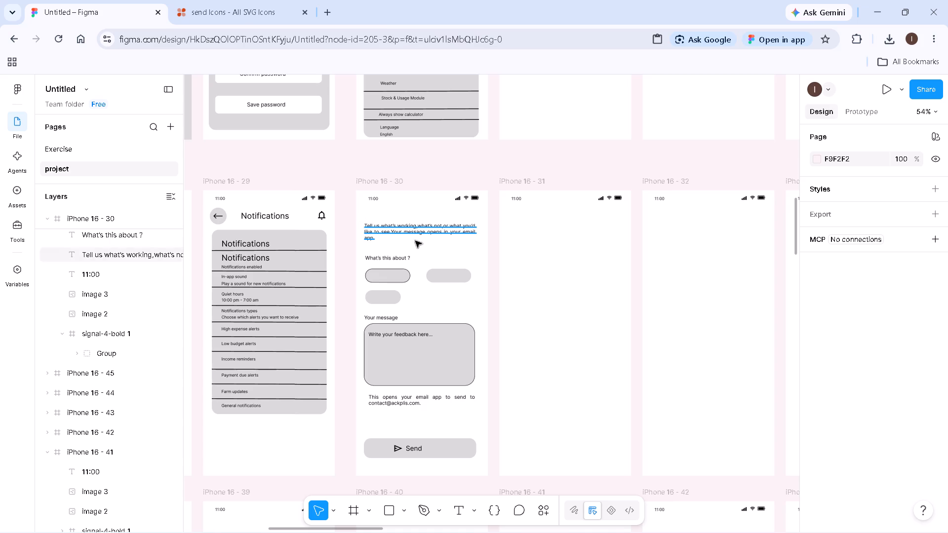
Draw a grey rectangle of about 342 × 725 in iPhone 16 - 31 at about X 23, Y 68.
{"action": "double_click", "coordinate": [388, 507]}
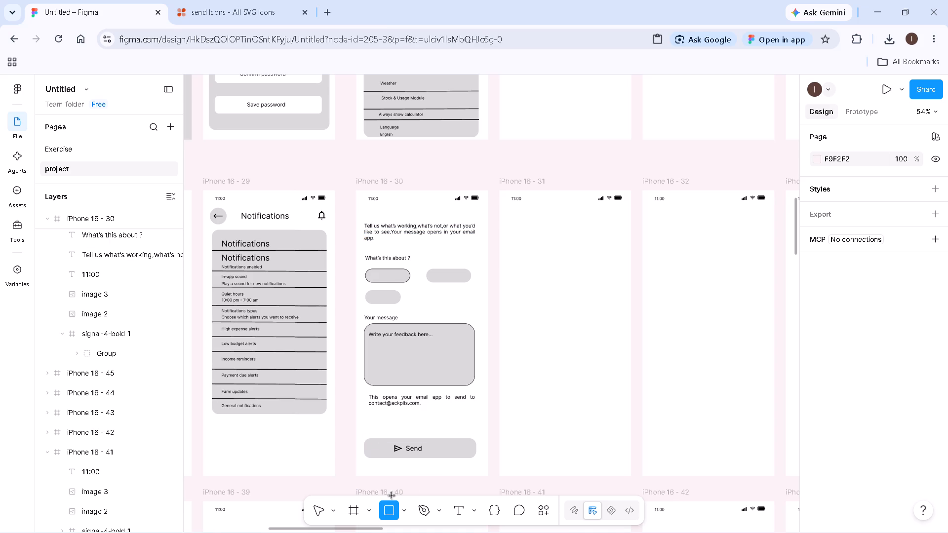
{"action": "left_click_drag", "start_coordinate": [507, 213], "coordinate": [599, 405]}
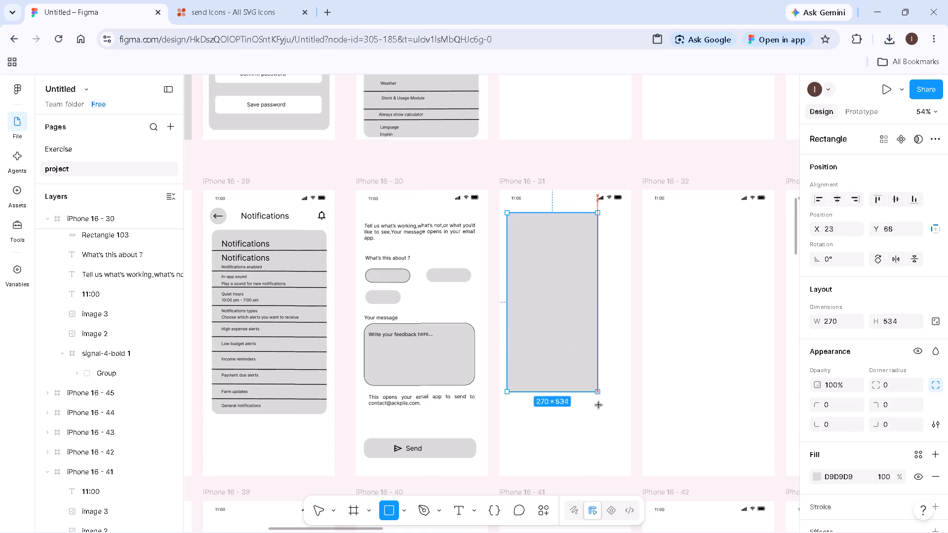
{"action": "left_click_drag", "start_coordinate": [599, 405], "coordinate": [624, 456]}
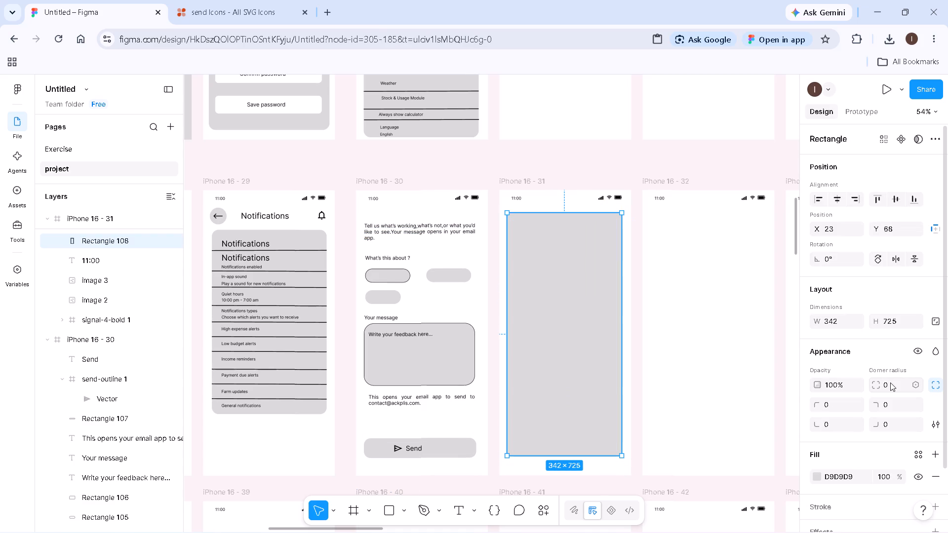
Set the corner radius of the new rectangle in iPhone 16 - 31 to 20.
{"action": "left_click", "coordinate": [890, 382]}
{"action": "type", "text": "20"}
{"action": "key", "text": "Return"}
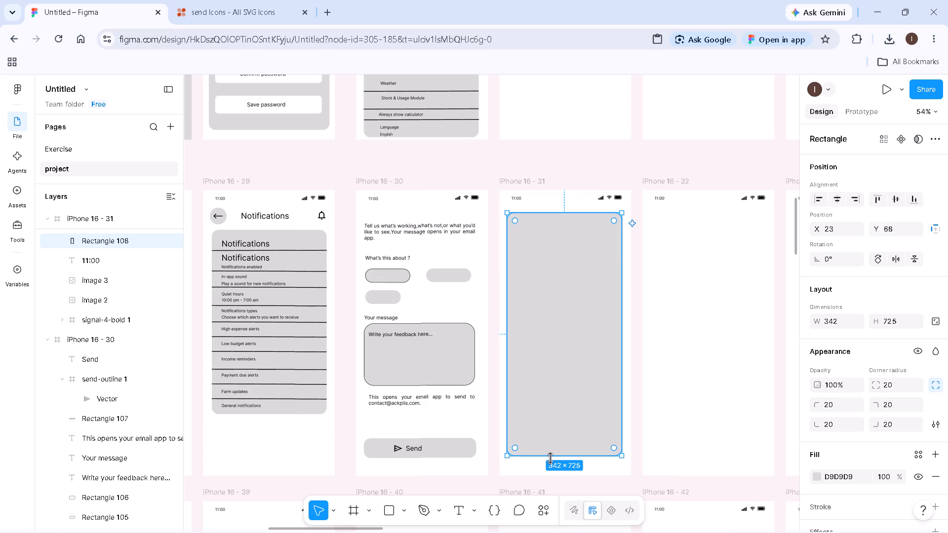
Stretch the rounded rectangle in iPhone 16 - 31 downward to a height of 744.
{"action": "left_click_drag", "start_coordinate": [550, 457], "coordinate": [550, 462]}
{"action": "left_click", "coordinate": [550, 462]}
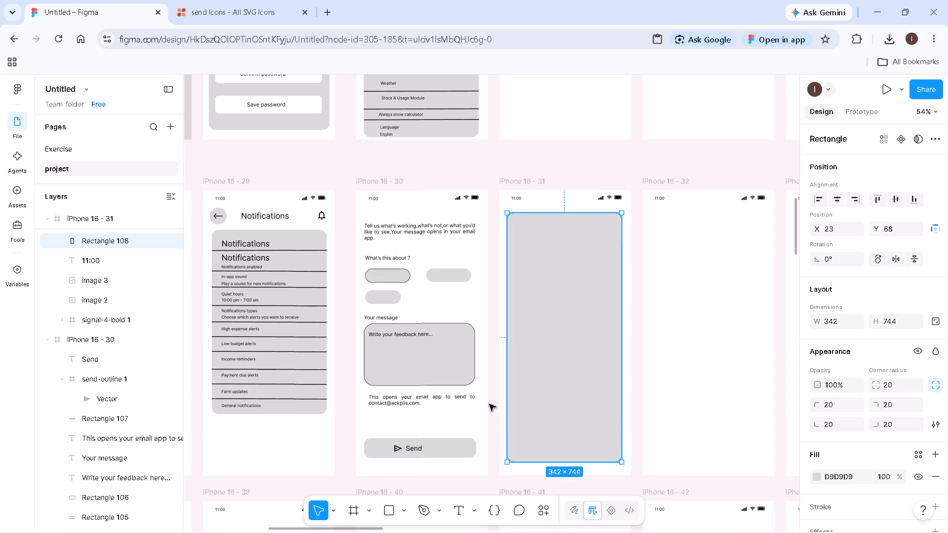
{"action": "left_click", "coordinate": [494, 400]}
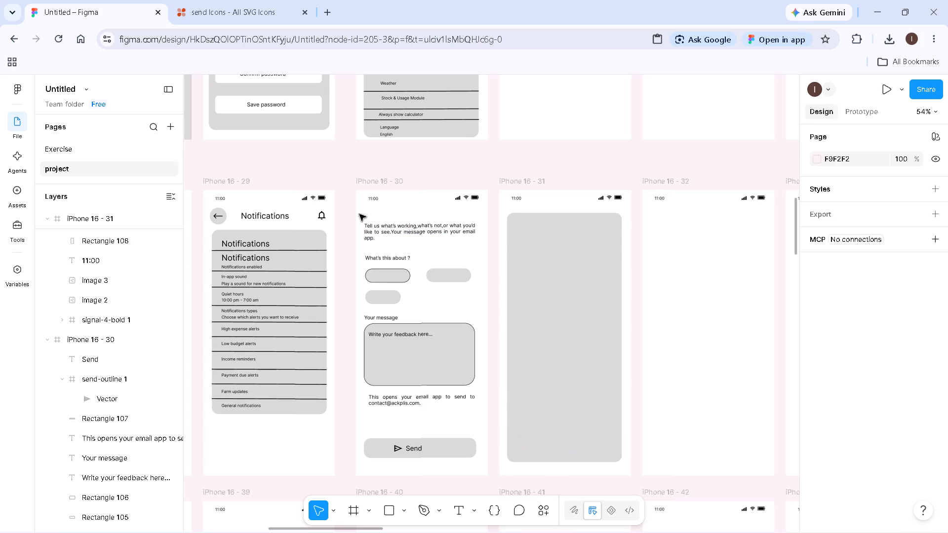
Move all the feedback form content from iPhone 16 - 30 onto the grey rounded panel in iPhone 16 - 31.
{"action": "left_click_drag", "start_coordinate": [361, 214], "coordinate": [460, 460]}
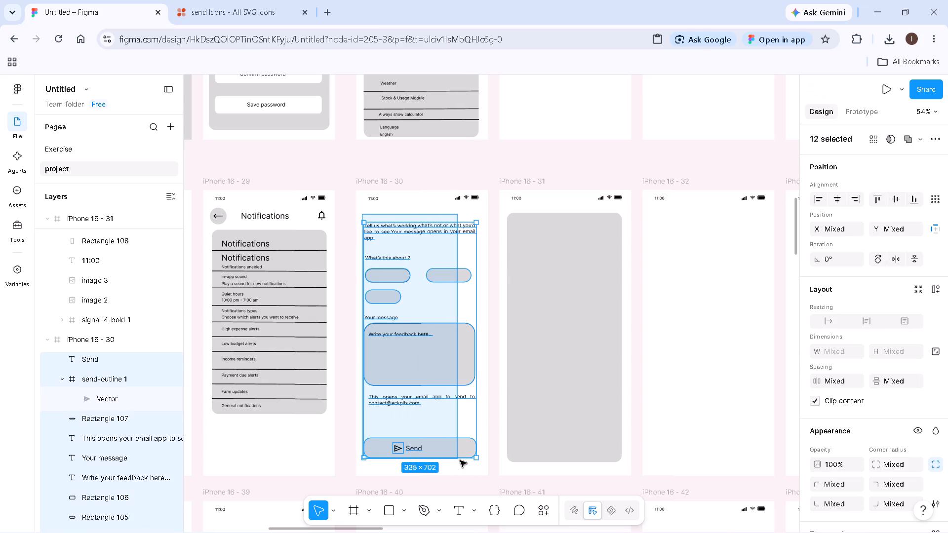
{"action": "left_click_drag", "start_coordinate": [460, 460], "coordinate": [466, 463]}
{"action": "left_click_drag", "start_coordinate": [420, 359], "coordinate": [555, 345]}
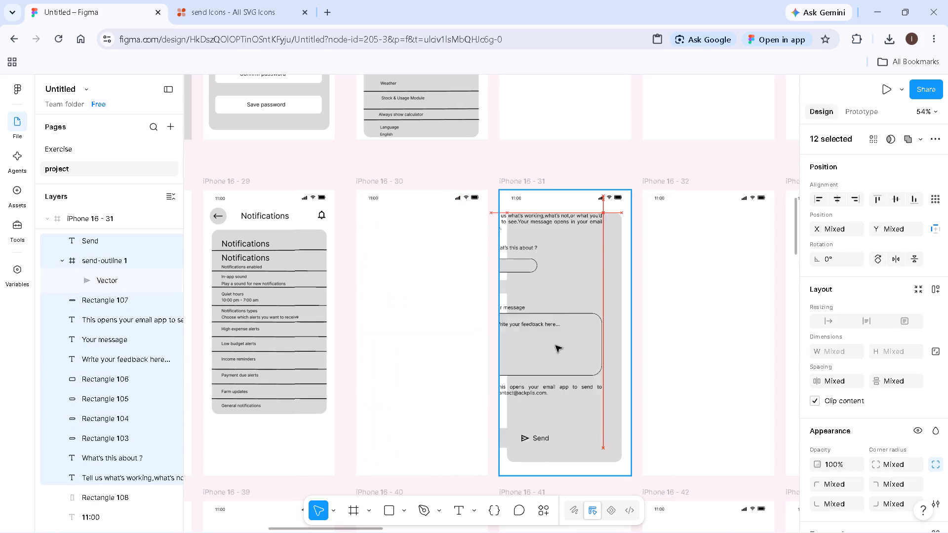
{"action": "left_click_drag", "start_coordinate": [555, 345], "coordinate": [568, 354]}
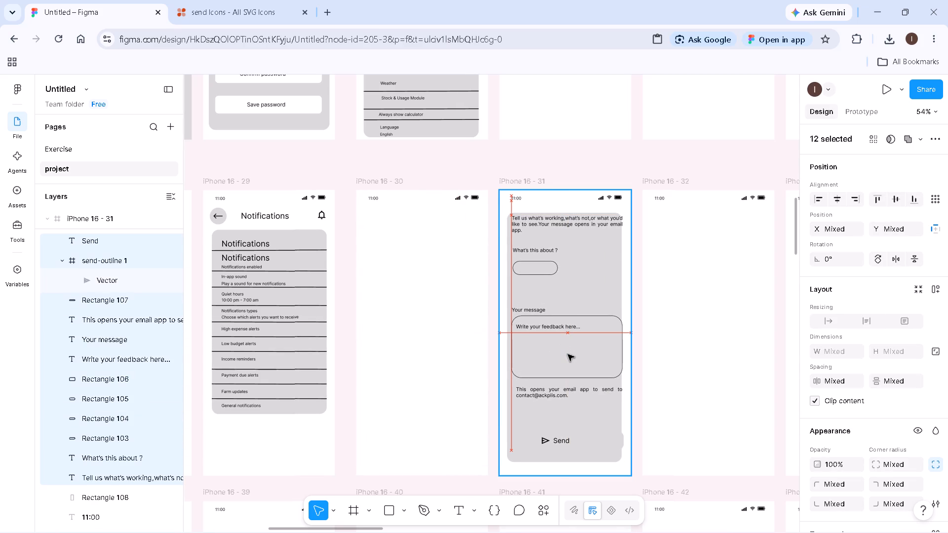
{"action": "left_click_drag", "start_coordinate": [568, 354], "coordinate": [567, 356]}
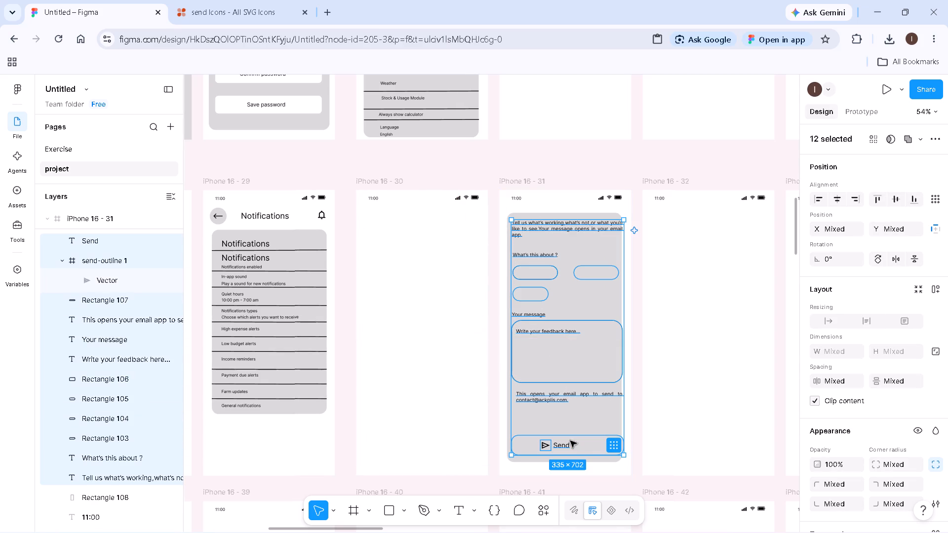
{"action": "left_click", "coordinate": [586, 423]}
Change the fill of the Send button rectangle and the feedback message box in iPhone 16 - 31 to white.
{"action": "double_click", "coordinate": [588, 446]}
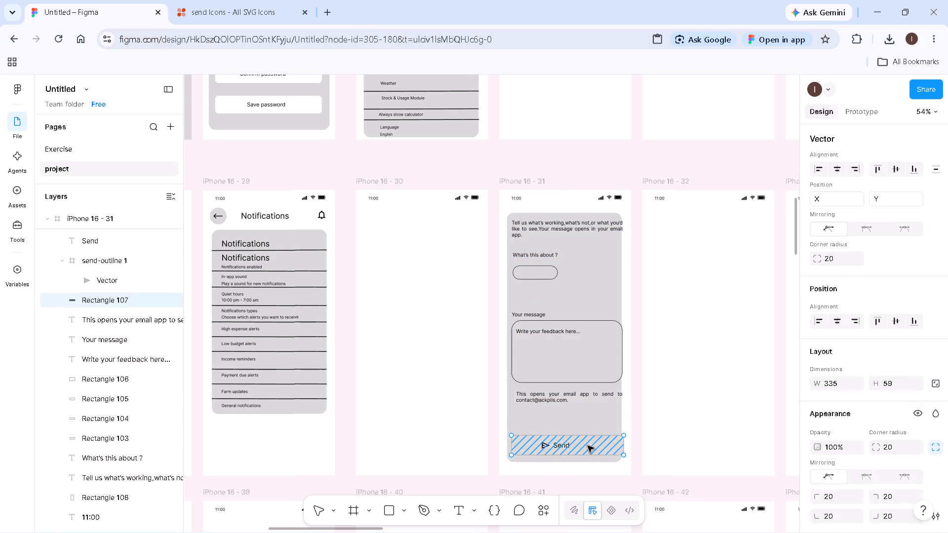
{"action": "left_click", "coordinate": [627, 475]}
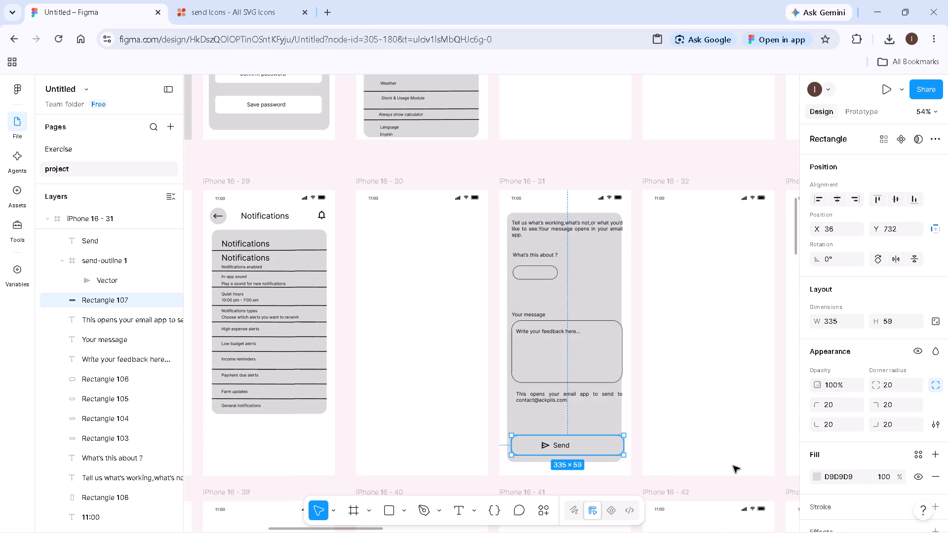
{"action": "left_click", "coordinate": [819, 478]}
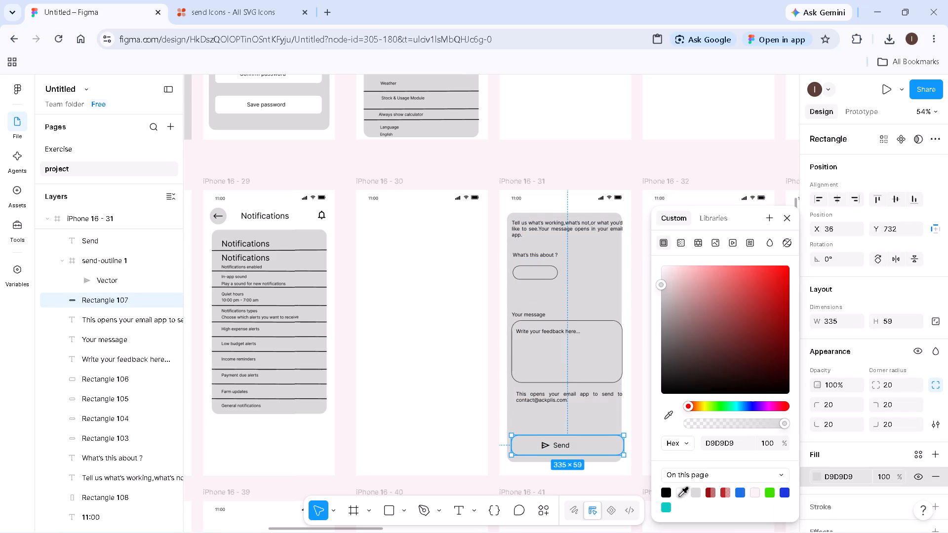
{"action": "left_click", "coordinate": [679, 494]}
{"action": "left_click", "coordinate": [592, 353]}
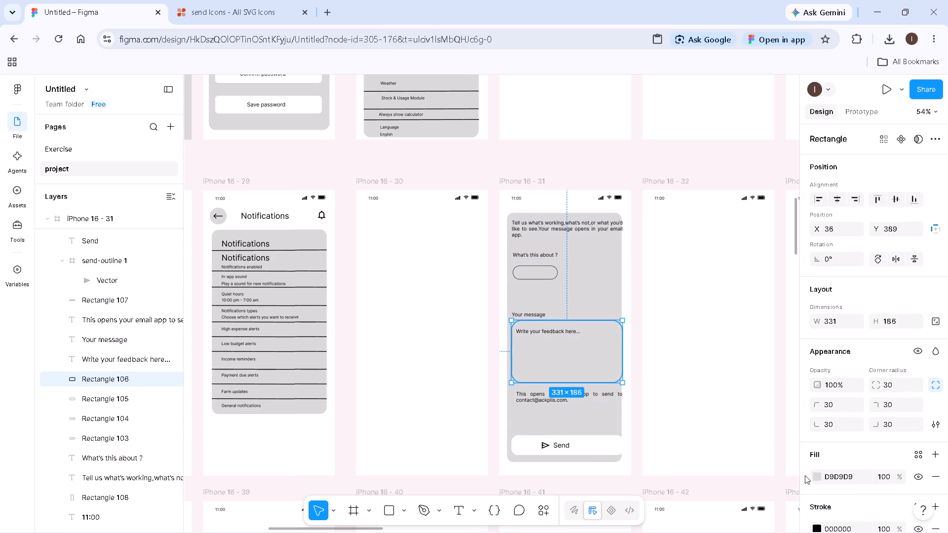
{"action": "left_click", "coordinate": [821, 479]}
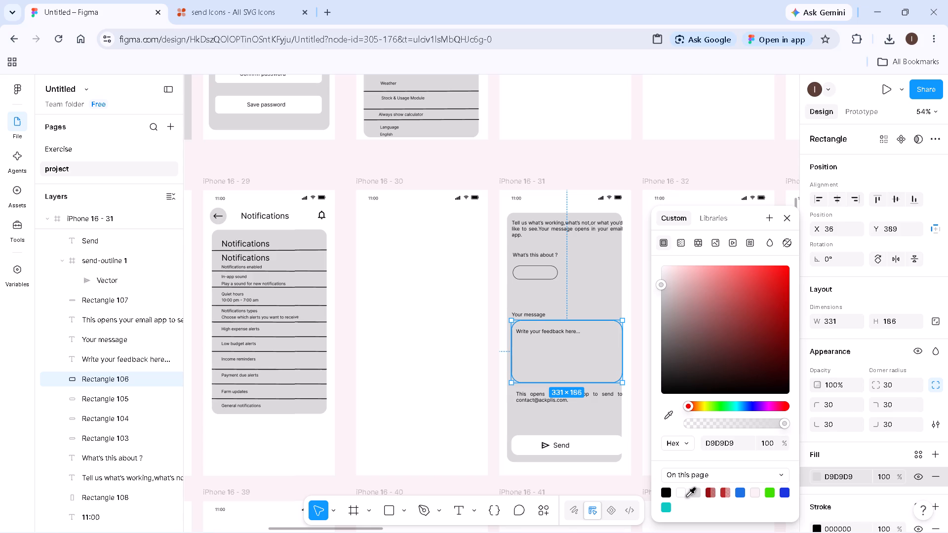
{"action": "left_click", "coordinate": [684, 495]}
{"action": "left_click", "coordinate": [410, 274]}
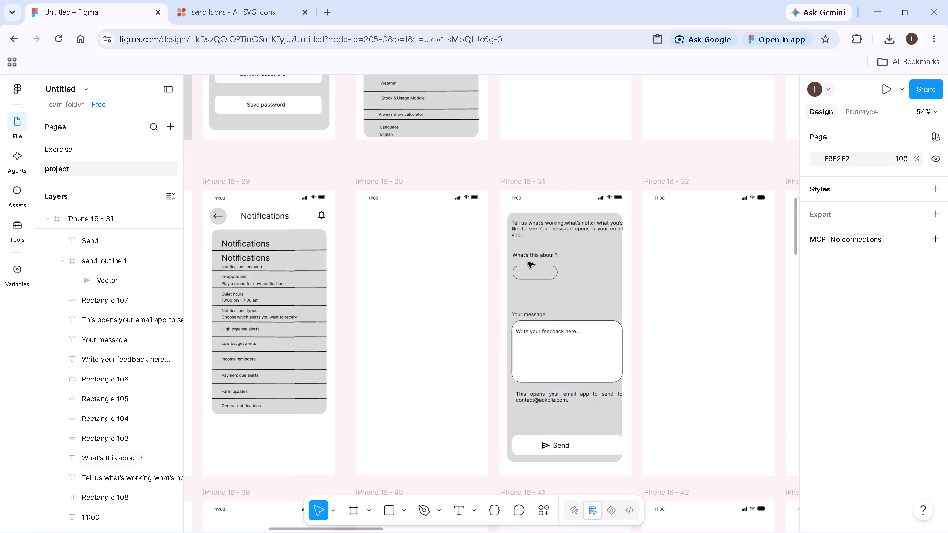
Change the fill of the three pill shapes under "What's this about ?" to white (FFFFFF).
{"action": "left_click", "coordinate": [545, 270]}
{"action": "left_click", "coordinate": [592, 277]}
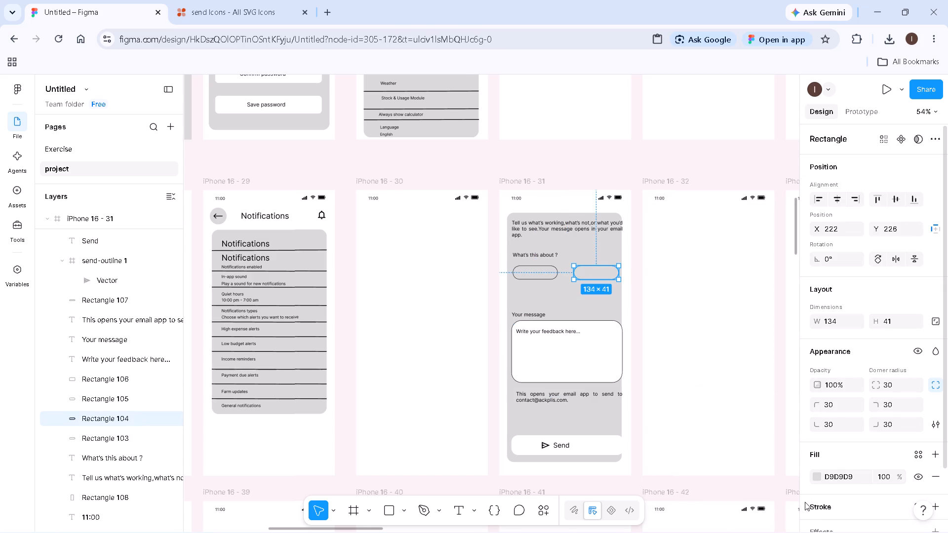
{"action": "left_click", "coordinate": [819, 477]}
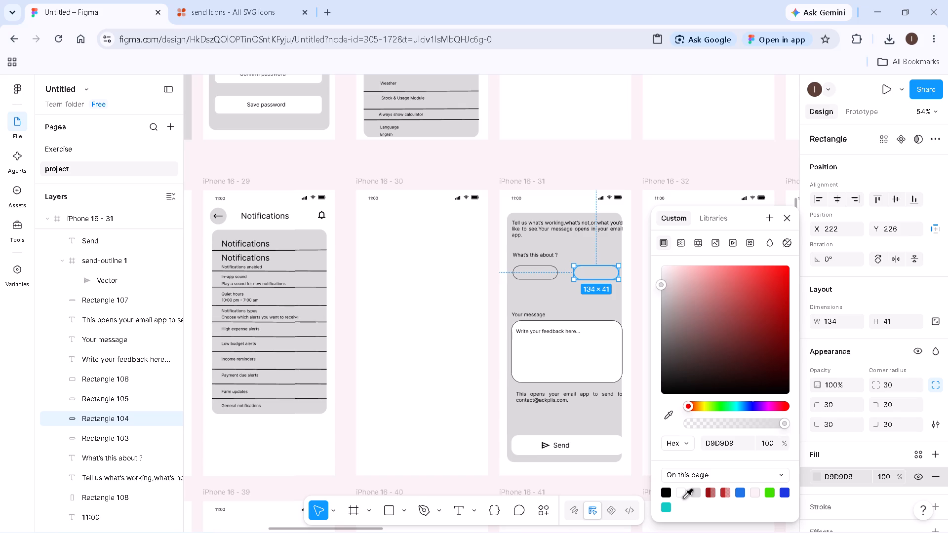
{"action": "left_click", "coordinate": [682, 496]}
{"action": "left_click", "coordinate": [540, 290]}
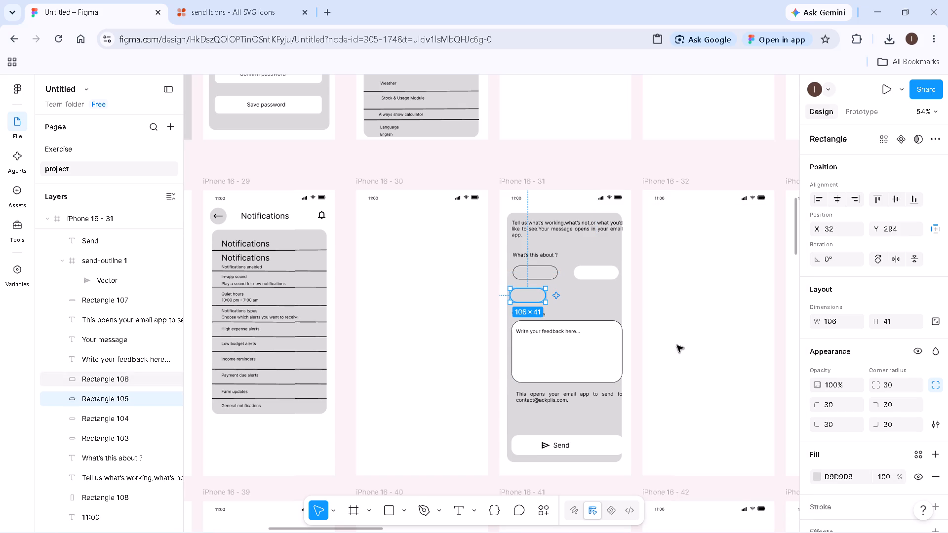
{"action": "left_click", "coordinate": [816, 476]}
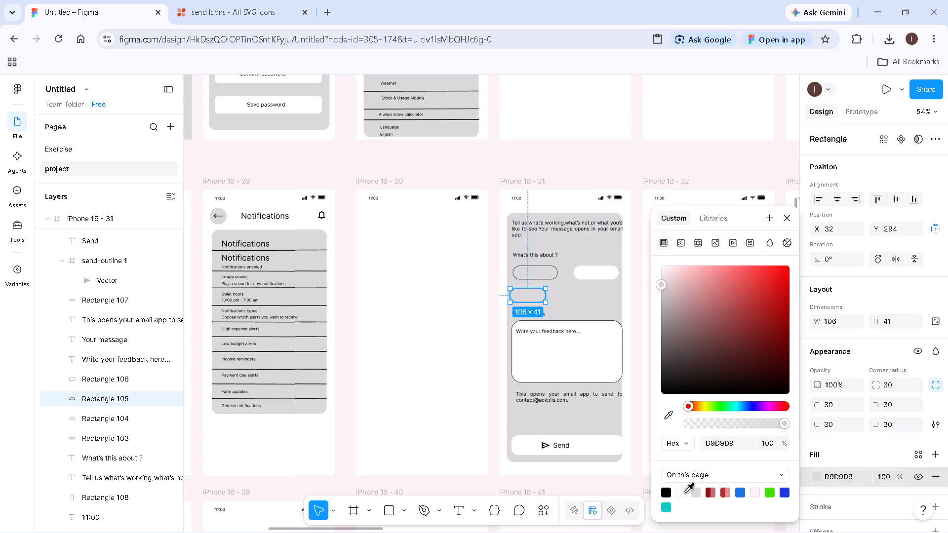
{"action": "left_click", "coordinate": [680, 492]}
{"action": "left_click", "coordinate": [550, 266]}
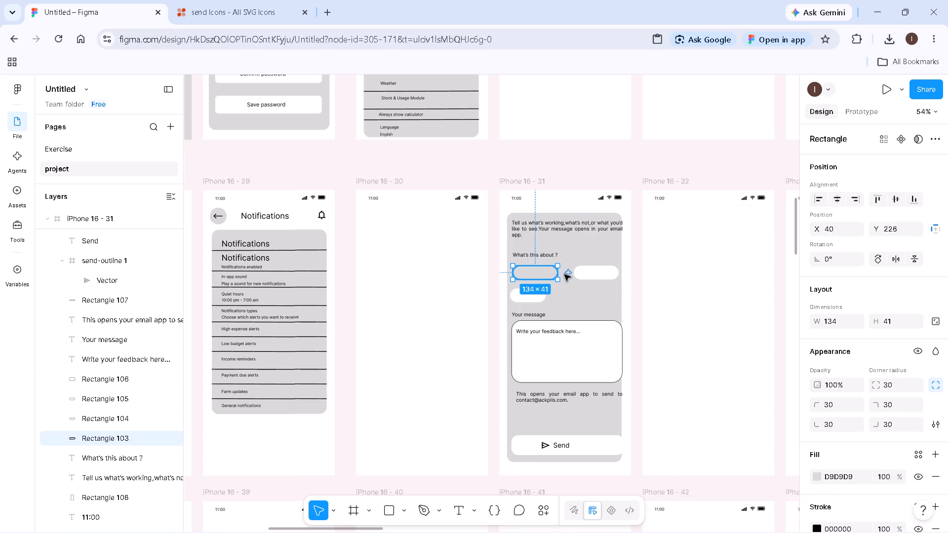
{"action": "left_click", "coordinate": [813, 477]}
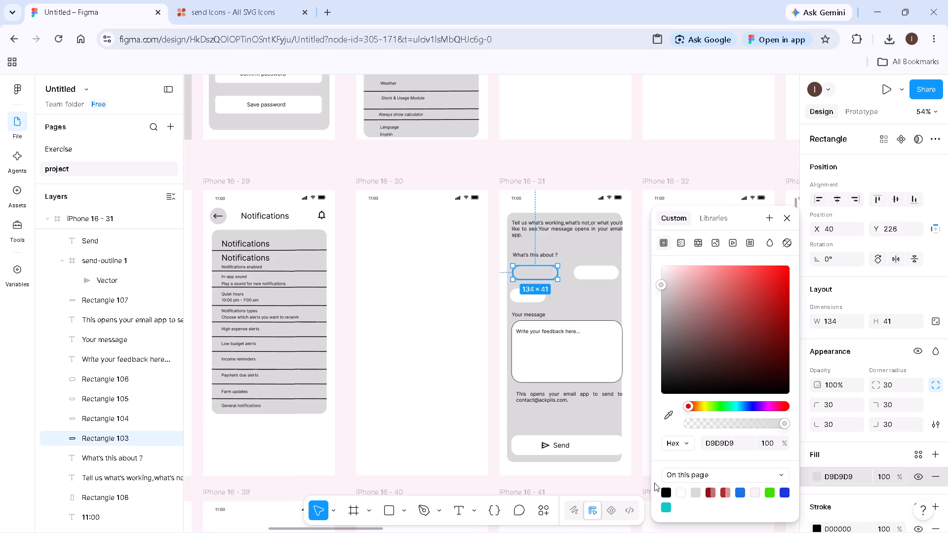
{"action": "left_click", "coordinate": [680, 494]}
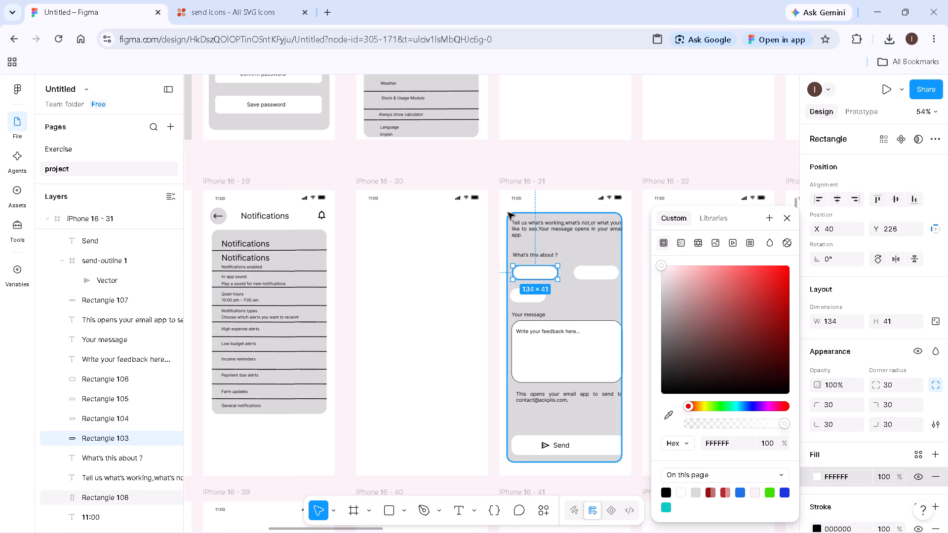
{"action": "left_click", "coordinate": [506, 206]}
Move the grey panel together with all its feedback content from iPhone 16 - 31 back into iPhone 16 - 30.
{"action": "left_click_drag", "start_coordinate": [506, 205], "coordinate": [607, 457]}
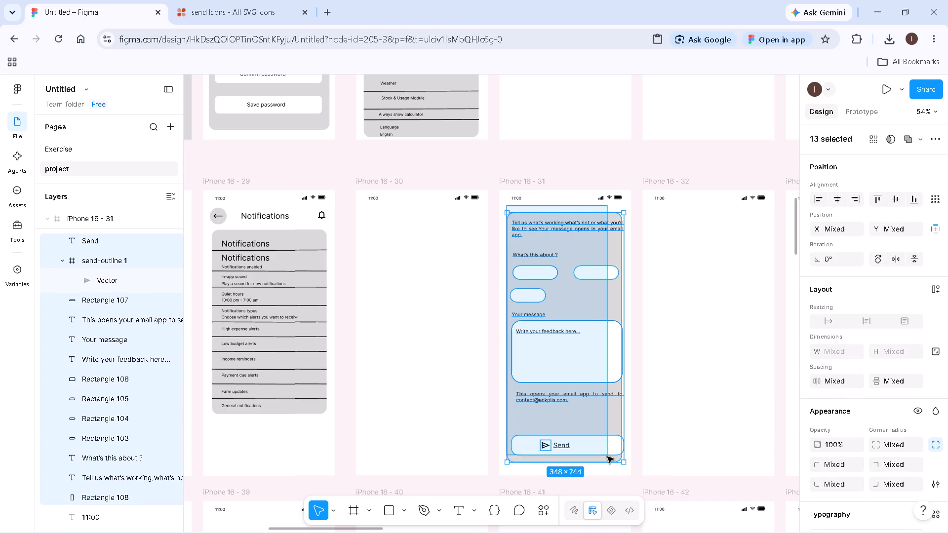
{"action": "left_click_drag", "start_coordinate": [607, 457], "coordinate": [607, 460]}
{"action": "left_click_drag", "start_coordinate": [600, 415], "coordinate": [455, 406]}
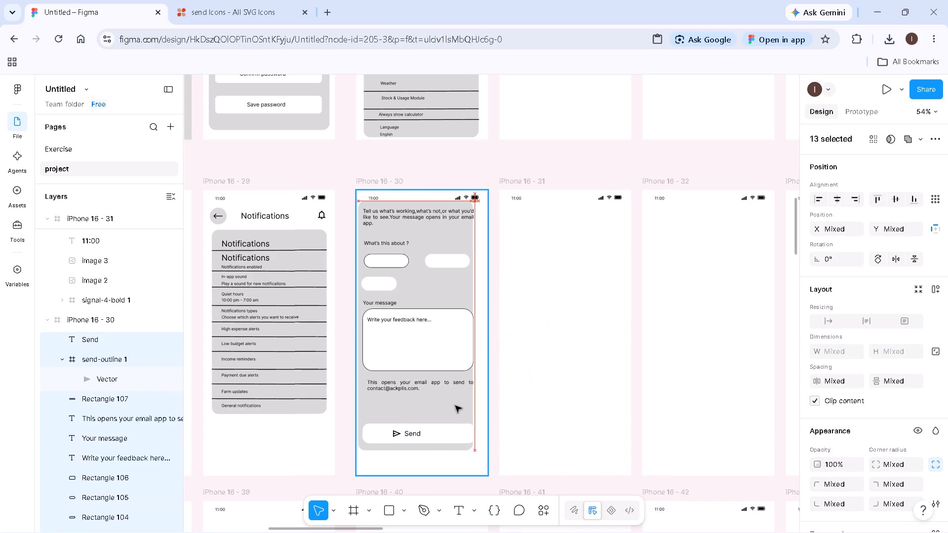
{"action": "left_click_drag", "start_coordinate": [455, 406], "coordinate": [456, 416]}
Shift only the grey background panel in iPhone 16 - 30 to about X 23, Y 71 behind the feedback content.
{"action": "left_click", "coordinate": [456, 416]}
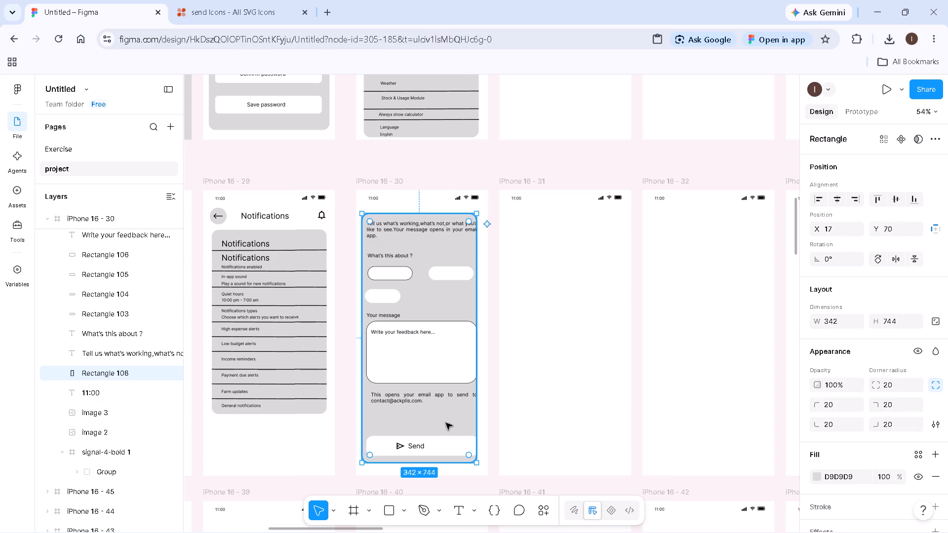
{"action": "scroll", "coordinate": [414, 407], "scroll_direction": "up", "scroll_amount": 4, "text": "ctrl"}
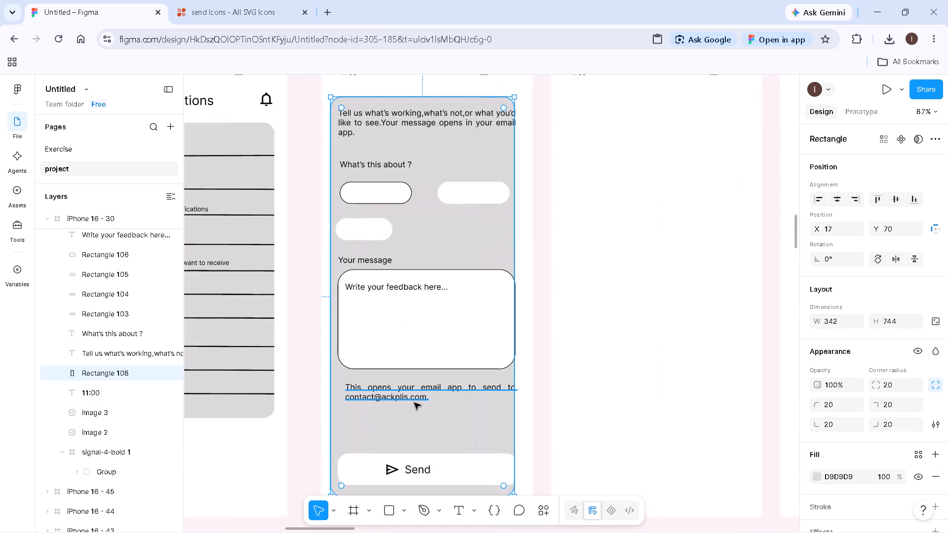
{"action": "scroll", "coordinate": [410, 378], "scroll_direction": "up", "scroll_amount": 1, "text": "ctrl"}
{"action": "left_click", "coordinate": [374, 193]}
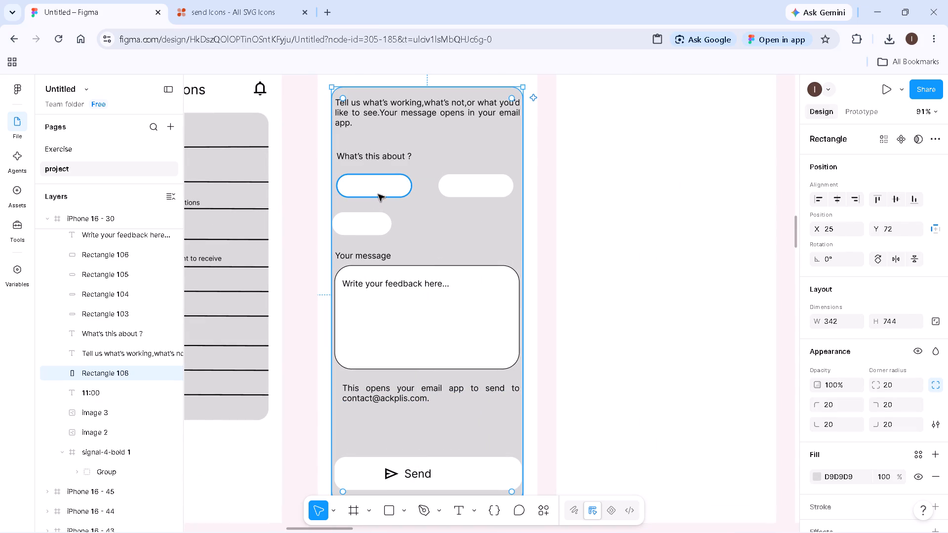
{"action": "scroll", "coordinate": [383, 196], "scroll_direction": "down", "scroll_amount": 5, "text": "ctrl"}
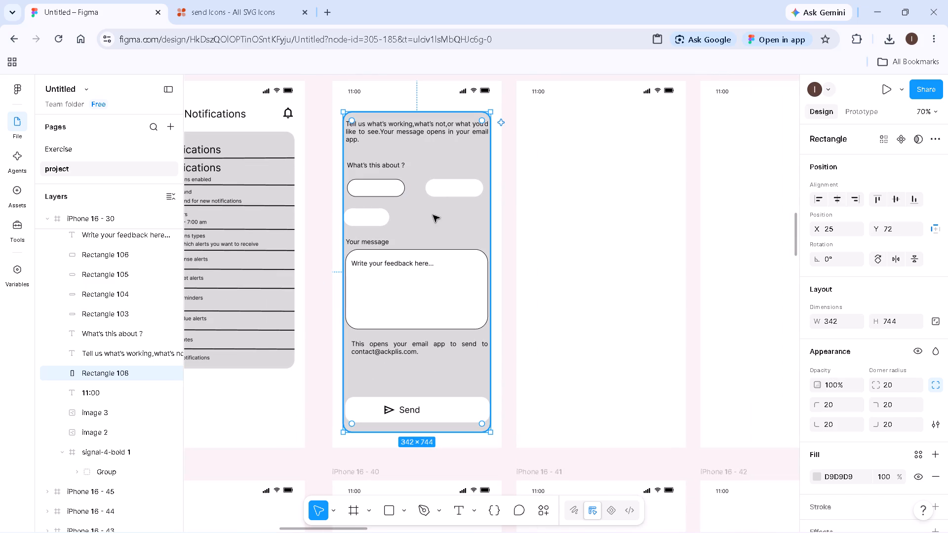
{"action": "left_click", "coordinate": [381, 218]}
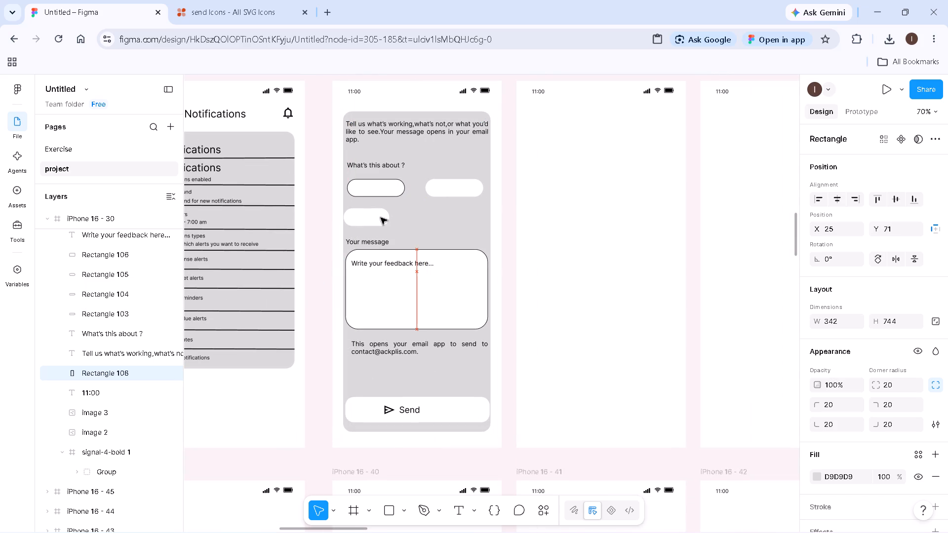
Move the short third pill slightly right, beneath the first pill, keeping it at Y 296.
{"action": "left_click", "coordinate": [381, 218]}
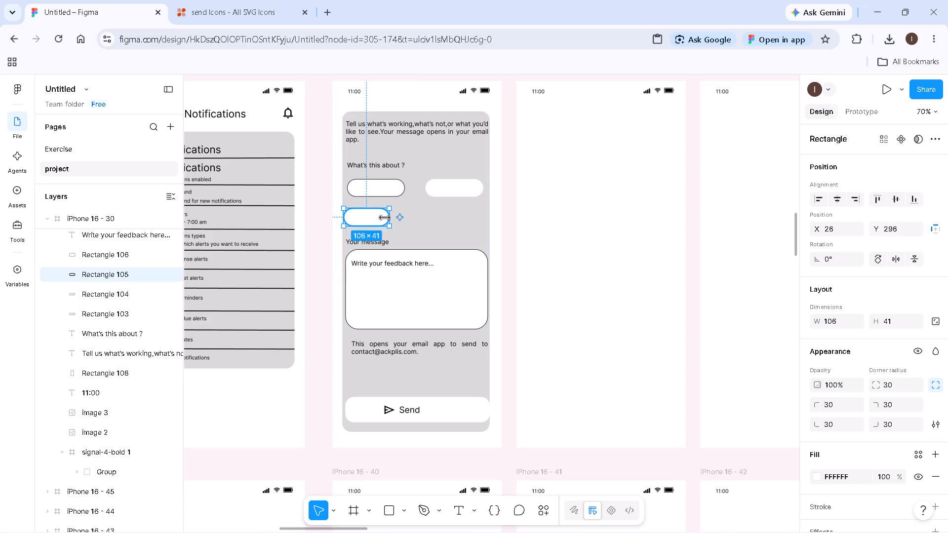
{"action": "left_click_drag", "start_coordinate": [374, 221], "coordinate": [380, 221]}
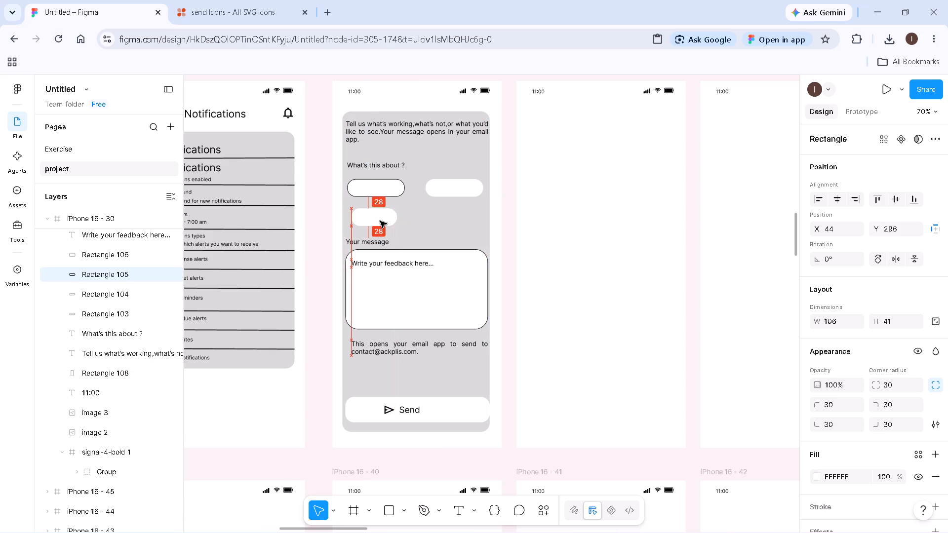
{"action": "left_click", "coordinate": [510, 213]}
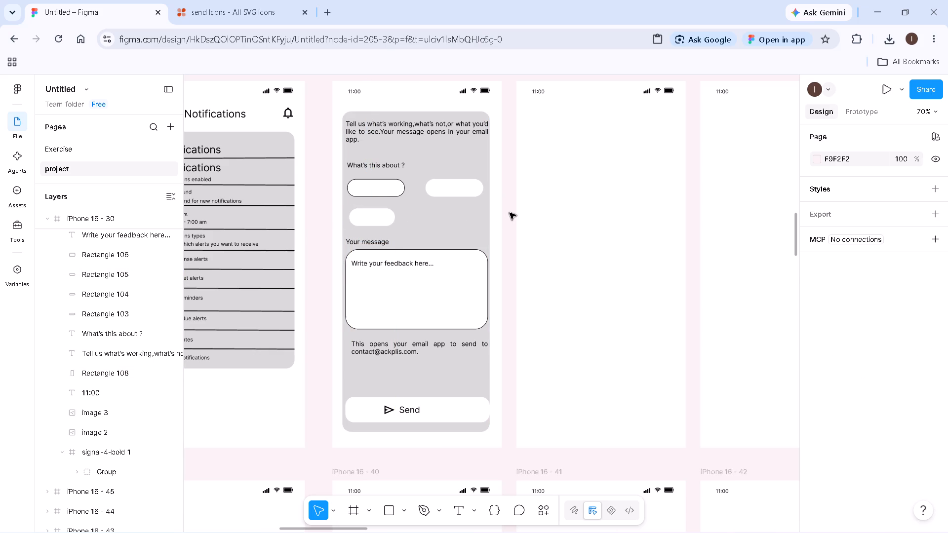
Widen the grey panel in iPhone 16 - 30 to about 360 by extending its right edge.
{"action": "left_click", "coordinate": [470, 212]}
{"action": "left_click_drag", "start_coordinate": [493, 225], "coordinate": [497, 224]}
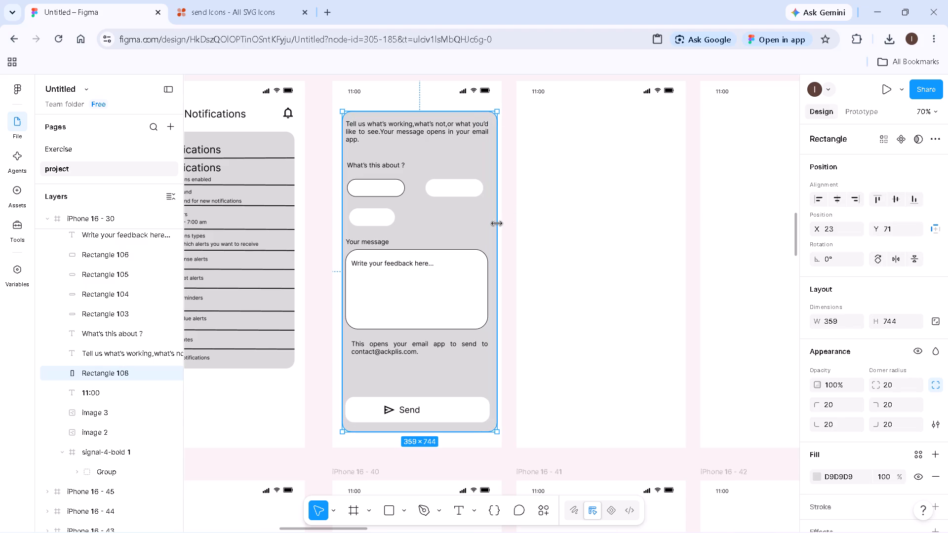
{"action": "left_click_drag", "start_coordinate": [497, 224], "coordinate": [497, 224]}
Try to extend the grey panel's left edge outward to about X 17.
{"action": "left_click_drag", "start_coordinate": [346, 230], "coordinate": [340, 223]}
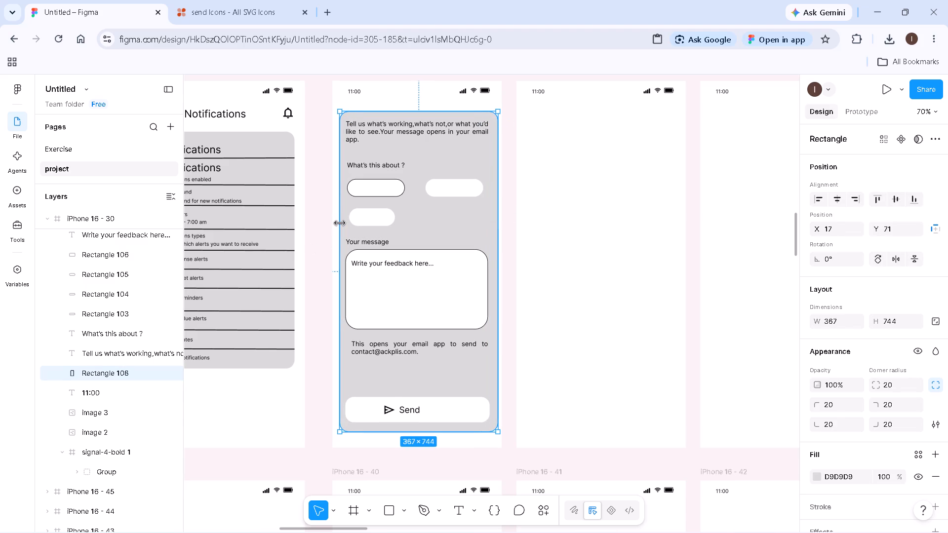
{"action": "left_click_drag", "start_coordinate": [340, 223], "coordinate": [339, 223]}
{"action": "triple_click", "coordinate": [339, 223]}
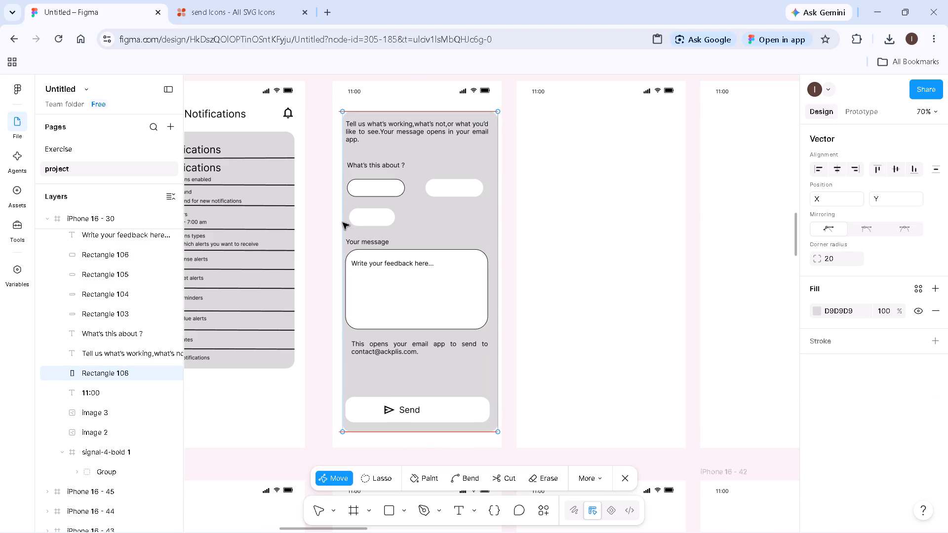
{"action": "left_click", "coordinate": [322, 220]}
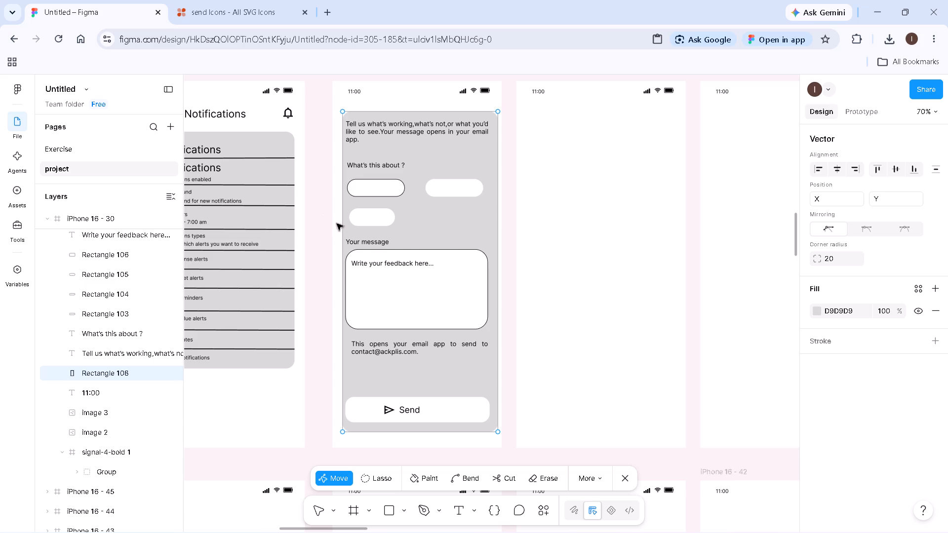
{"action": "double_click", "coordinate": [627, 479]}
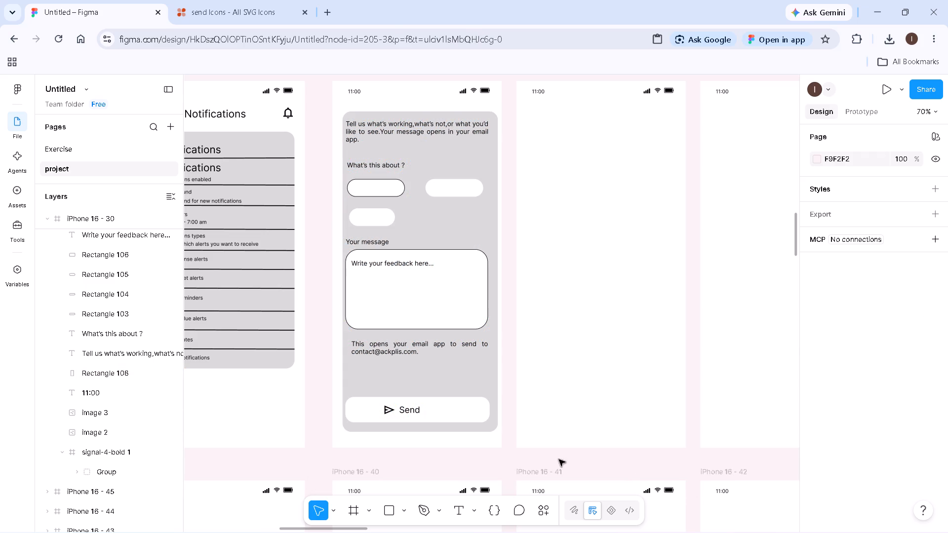
Move the widened grey panel in iPhone 16 - 30 to X 16, Y 71 so it is centred behind the content.
{"action": "left_click", "coordinate": [457, 381]}
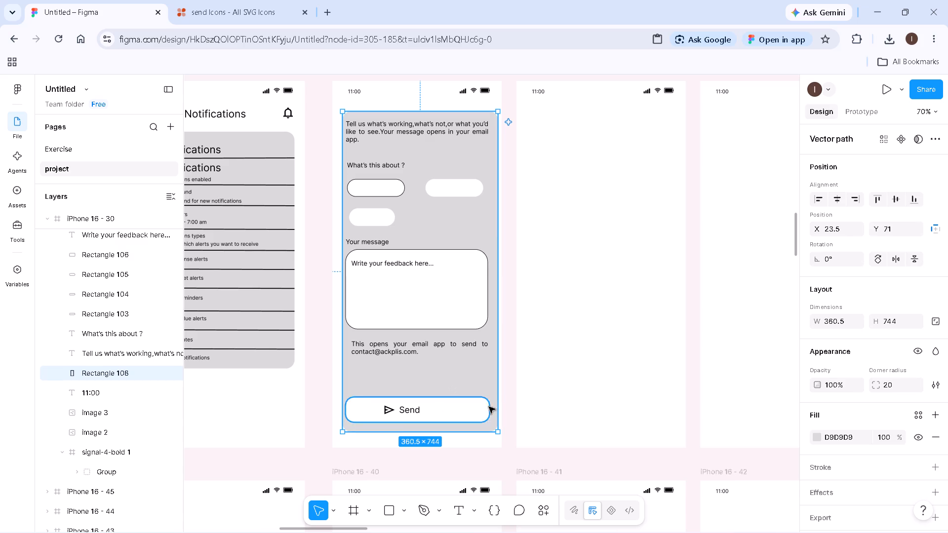
{"action": "left_click", "coordinate": [506, 399]}
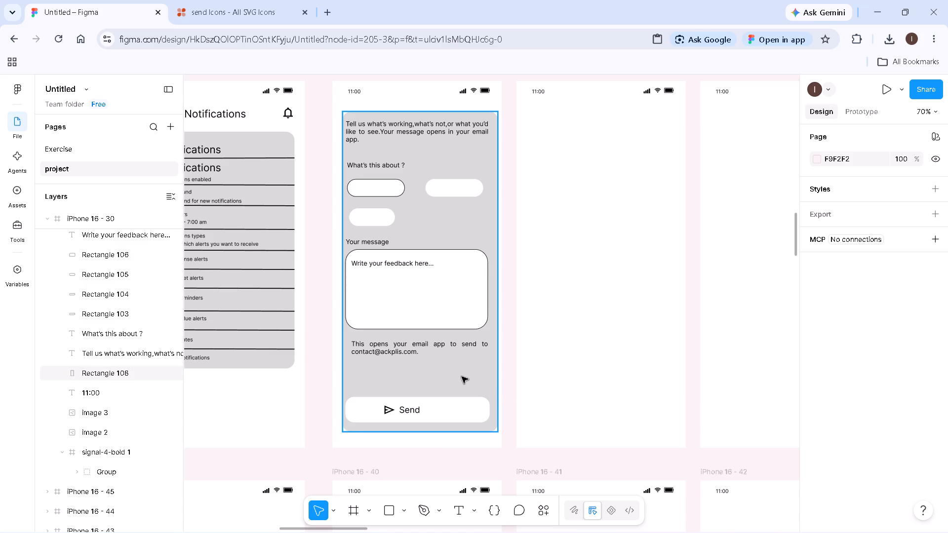
{"action": "left_click_drag", "start_coordinate": [462, 377], "coordinate": [456, 376]}
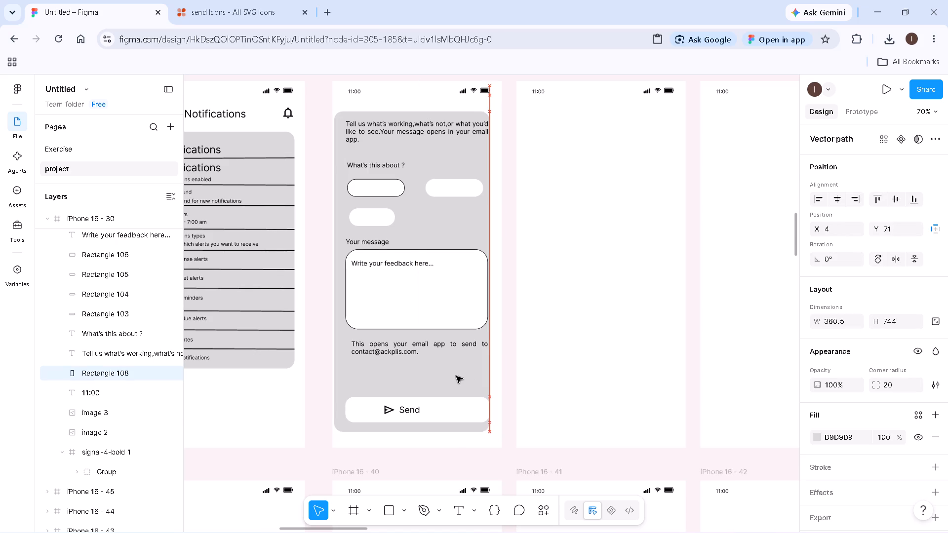
{"action": "left_click_drag", "start_coordinate": [456, 376], "coordinate": [457, 376]}
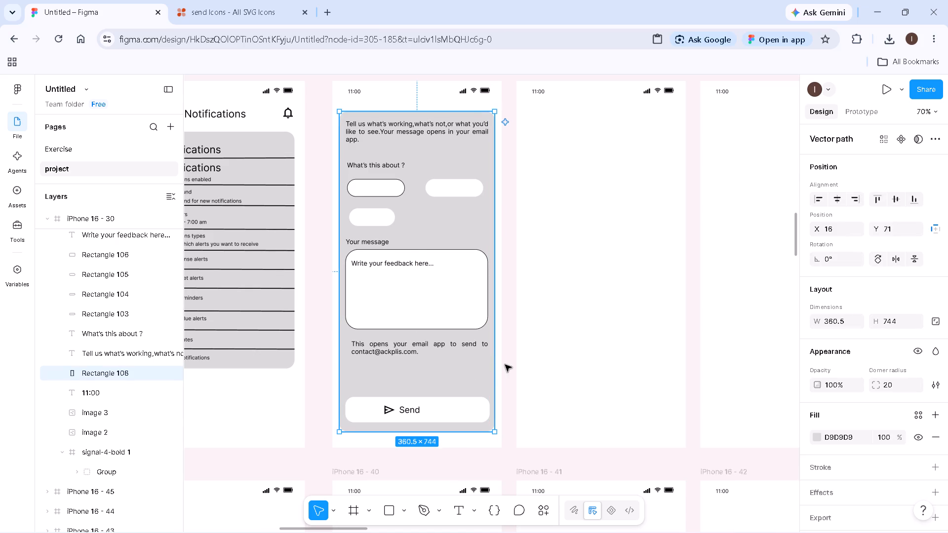
{"action": "left_click", "coordinate": [505, 365]}
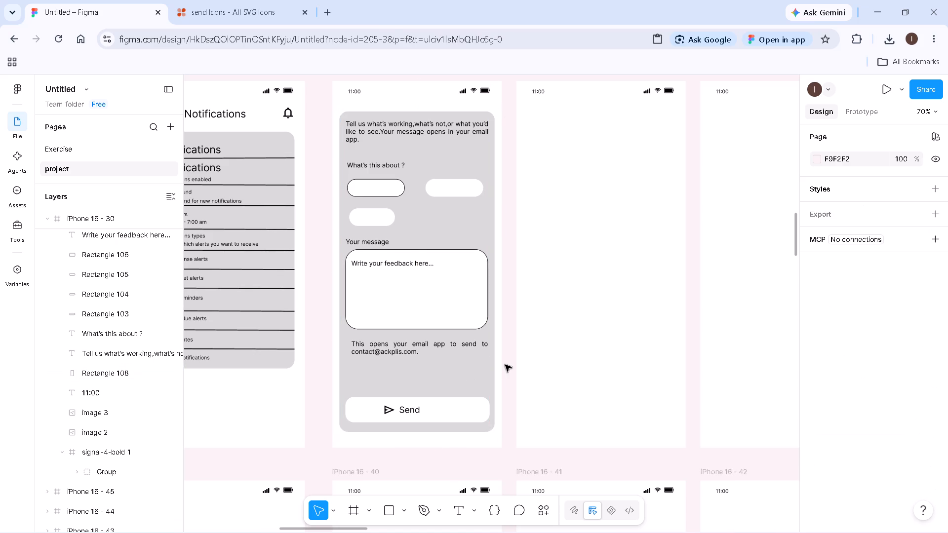
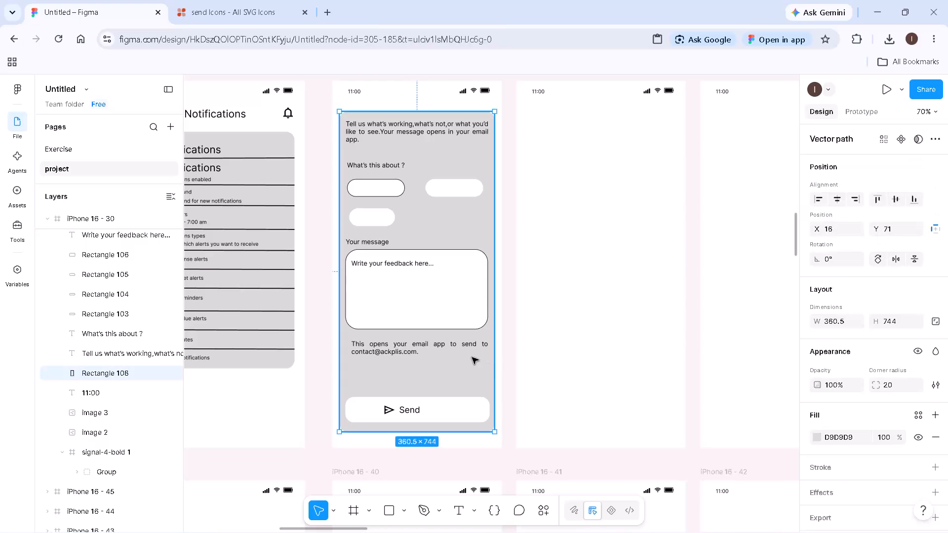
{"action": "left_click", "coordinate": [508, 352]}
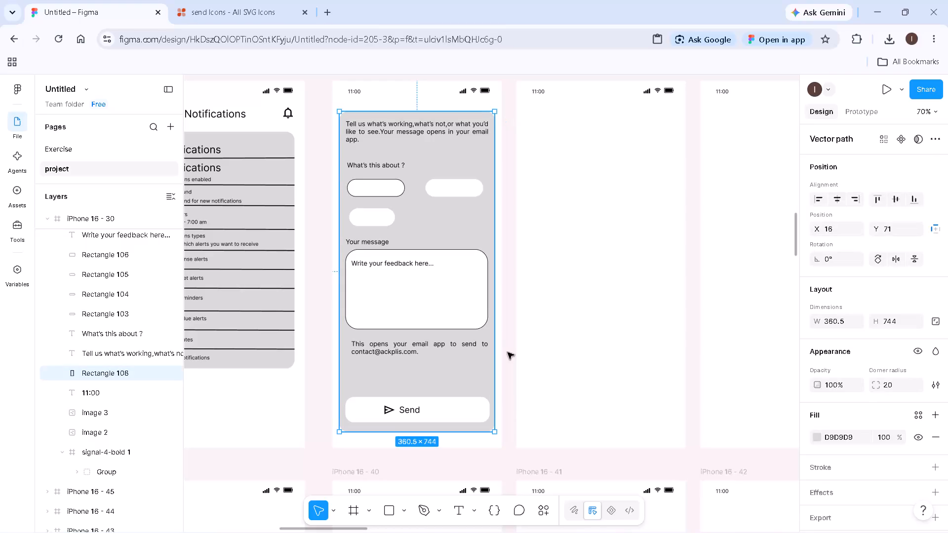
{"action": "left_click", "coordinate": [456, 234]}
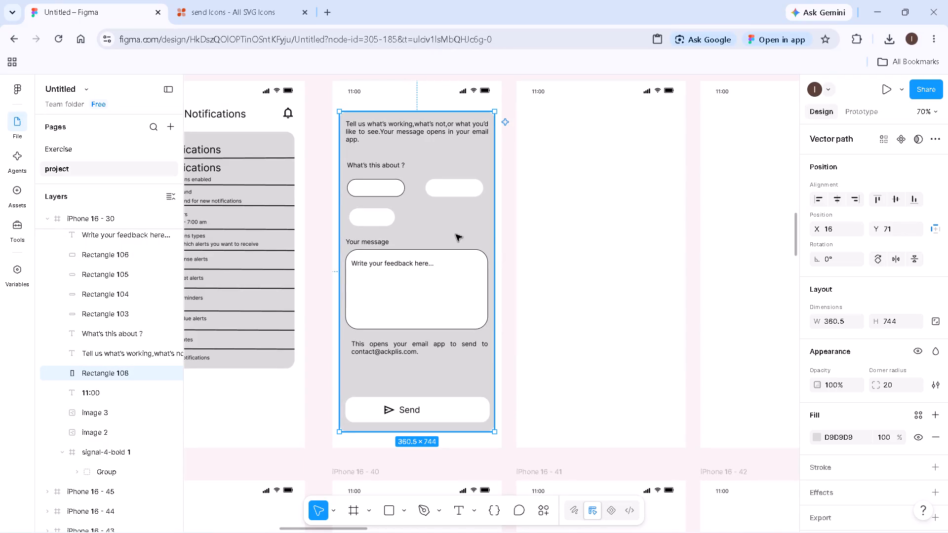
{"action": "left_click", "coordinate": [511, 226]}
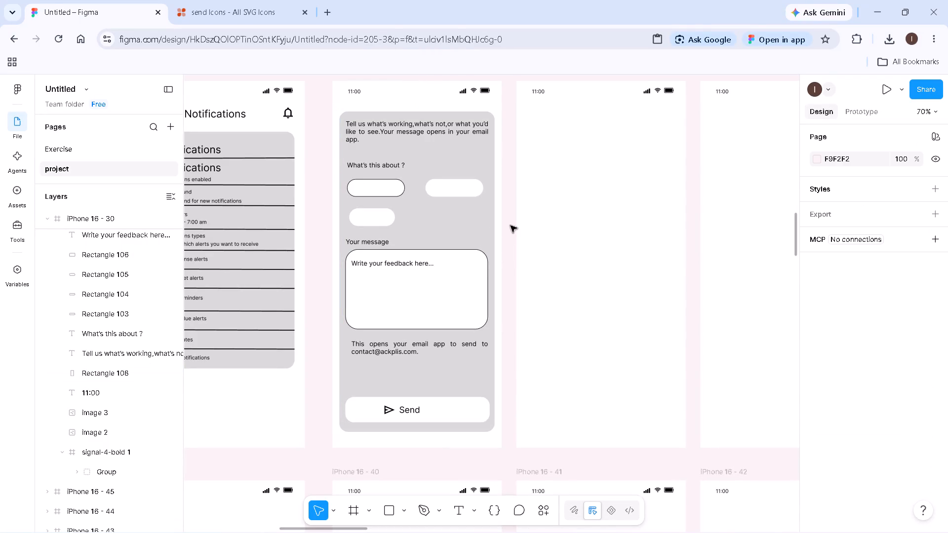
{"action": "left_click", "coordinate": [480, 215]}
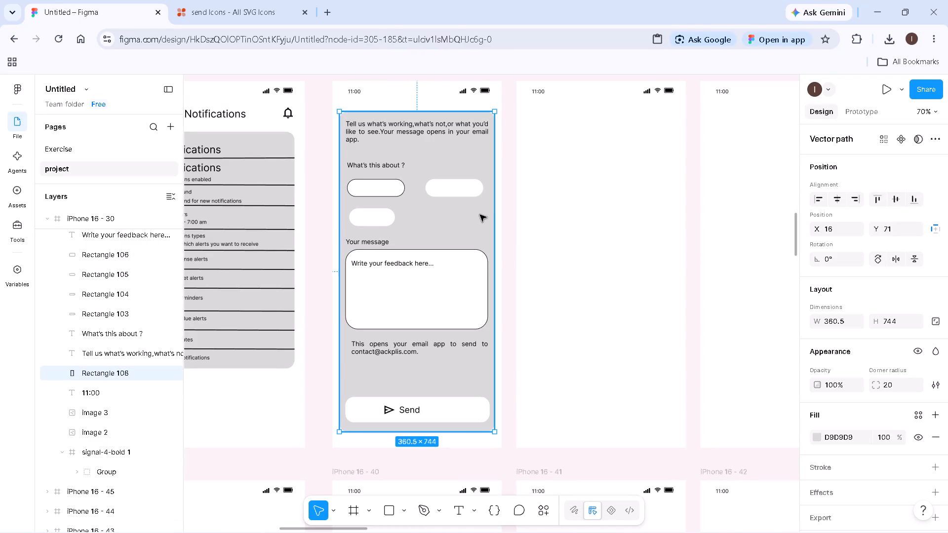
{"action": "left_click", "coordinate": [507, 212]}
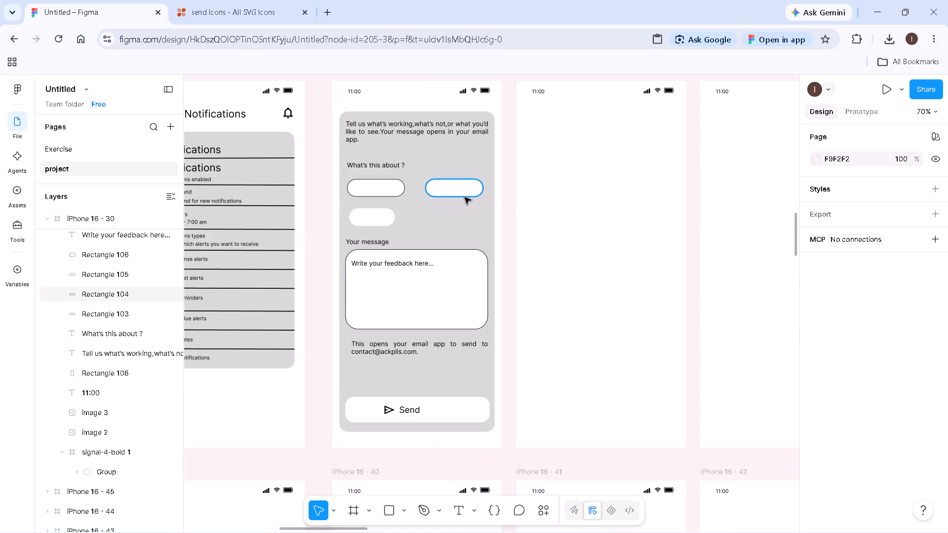
Move the second pill in iPhone 16 - 30 closer to the first, to X 201, keeping it at Y 228.
{"action": "left_click_drag", "start_coordinate": [463, 196], "coordinate": [456, 195]}
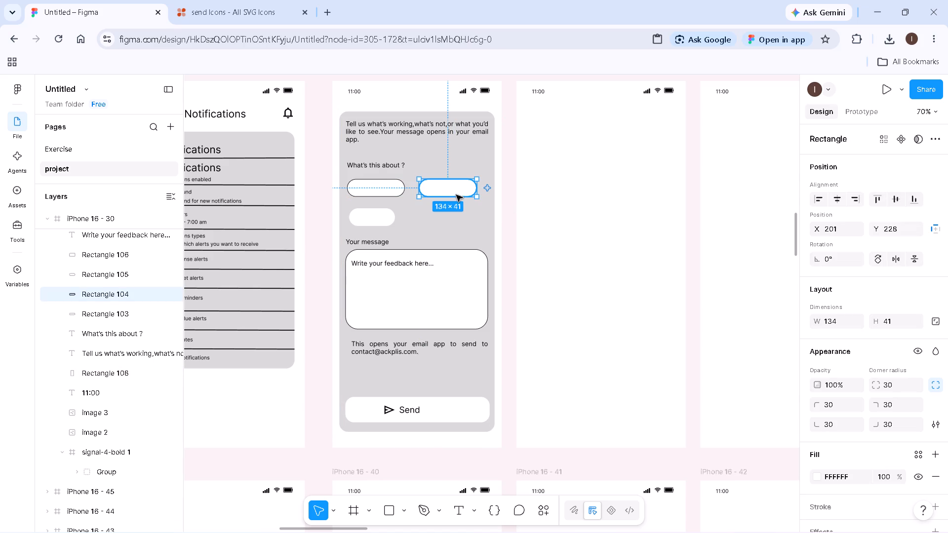
Align the short third pill with the first pill's left edge at X 34, keeping it at Y 296.
{"action": "left_click", "coordinate": [364, 218]}
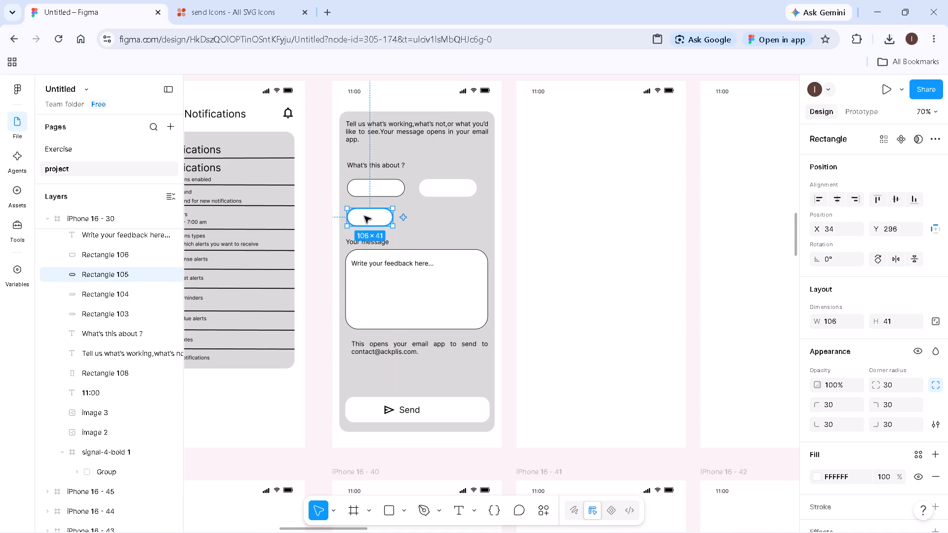
{"action": "left_click", "coordinate": [511, 221]}
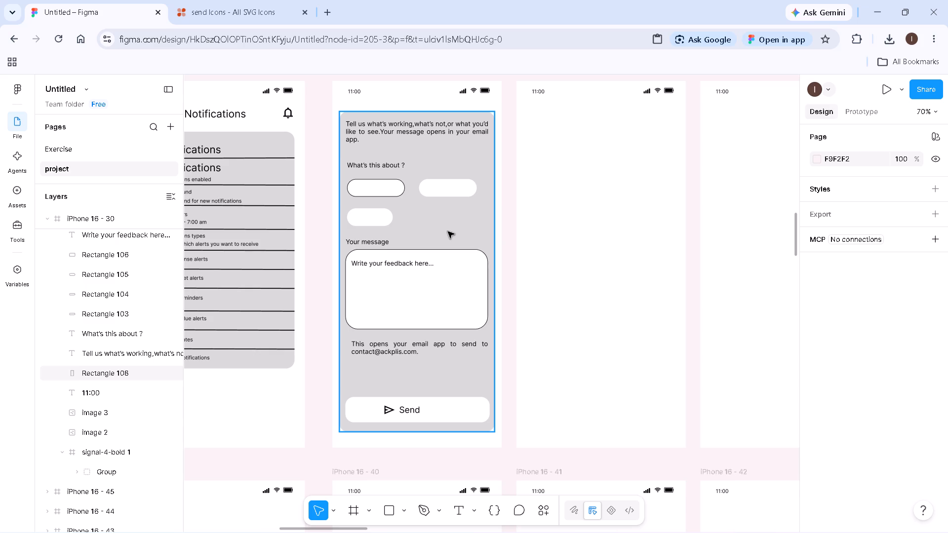
Add the text label "Suggestion" inside the outlined first pill under "What's this about ?".
{"action": "left_click", "coordinate": [459, 506]}
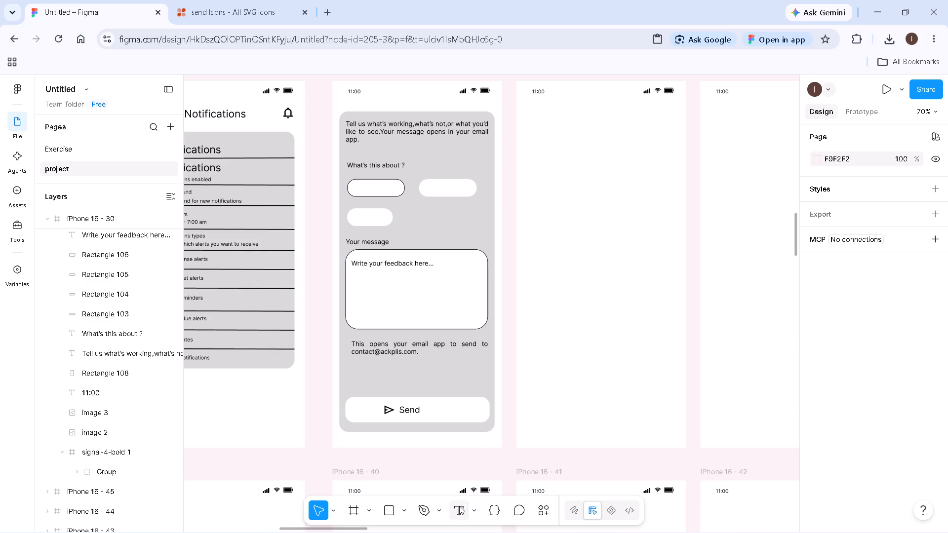
{"action": "key", "text": "v"}
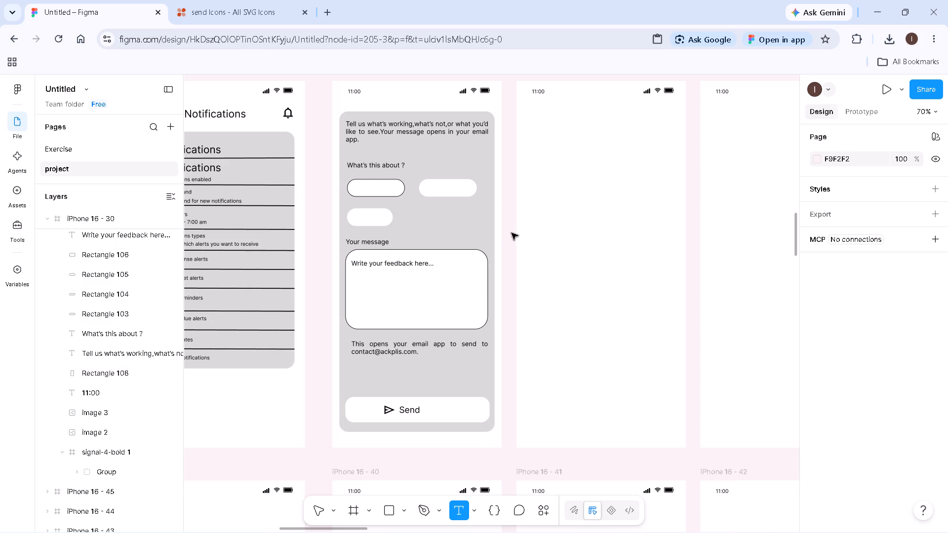
{"action": "left_click", "coordinate": [385, 189]}
{"action": "left_click", "coordinate": [460, 510]}
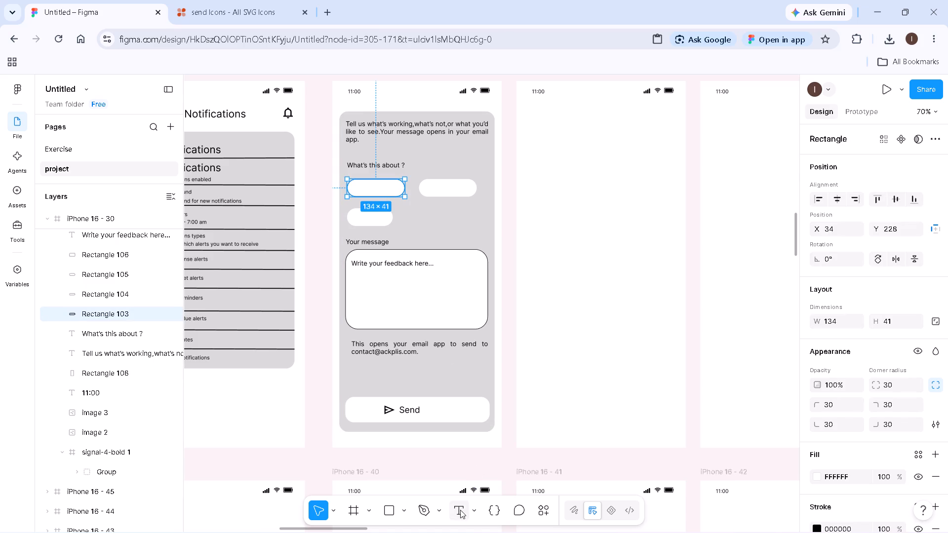
{"action": "left_click", "coordinate": [358, 186]}
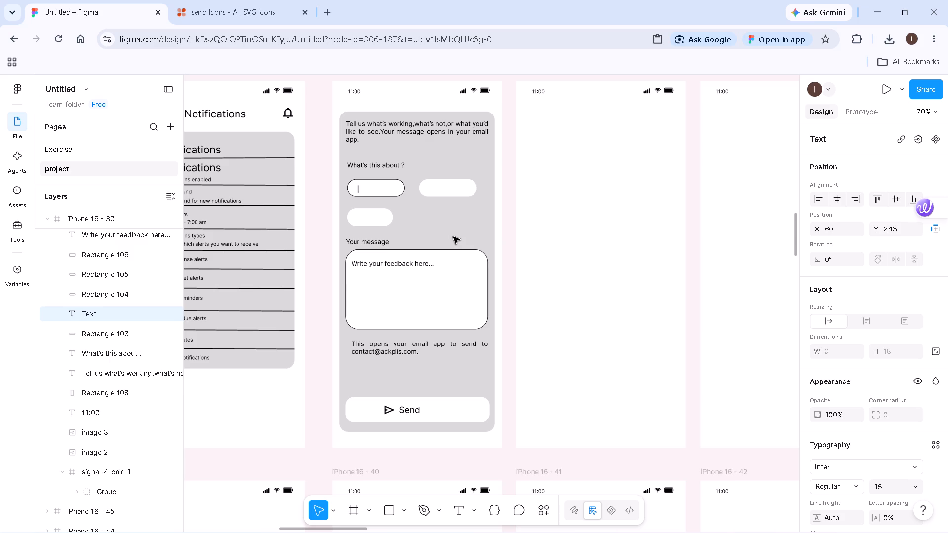
{"action": "type", "text": "Sugg"}
{"action": "type", "text": "est"}
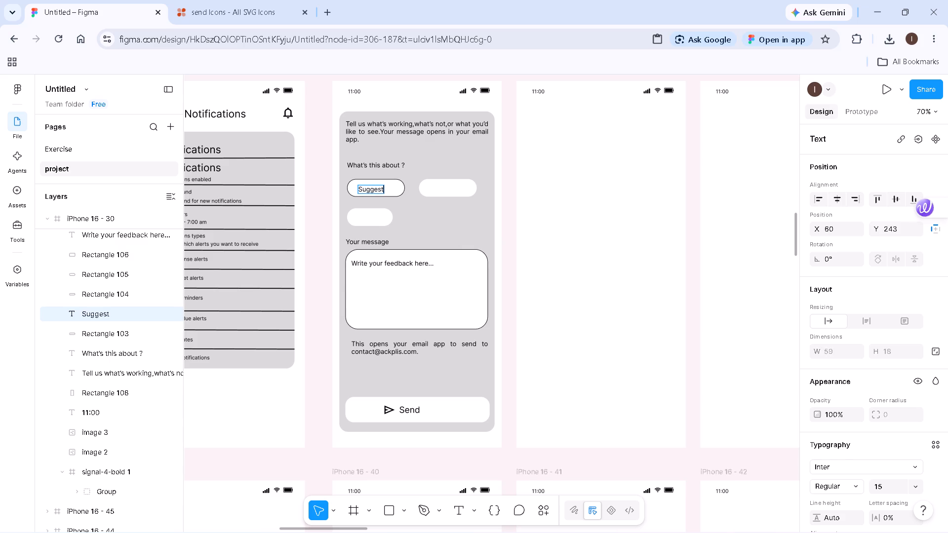
{"action": "type", "text": "ion"}
{"action": "left_click", "coordinate": [509, 209]}
Add the text label "Problem" inside the second pill and centre it at about X 234, Y 240.
{"action": "left_click", "coordinate": [465, 185]}
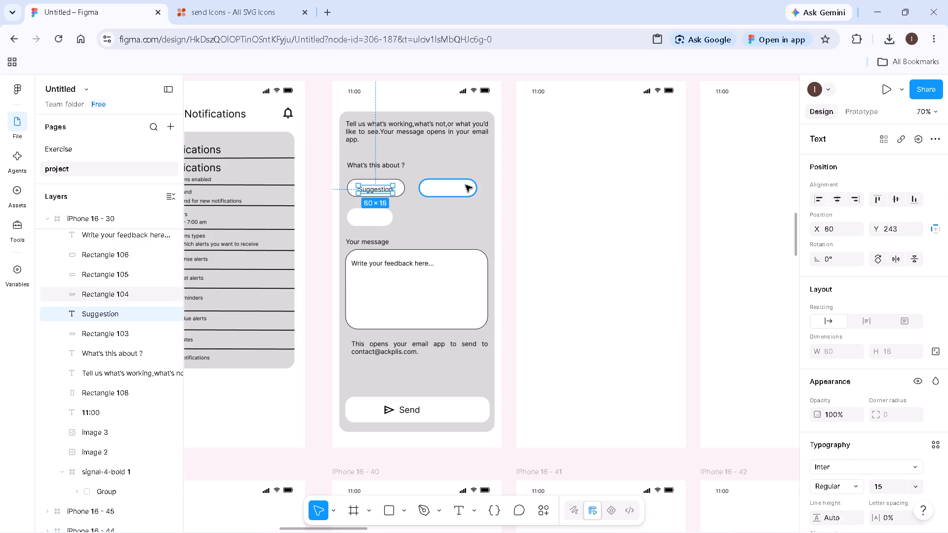
{"action": "key", "text": "t"}
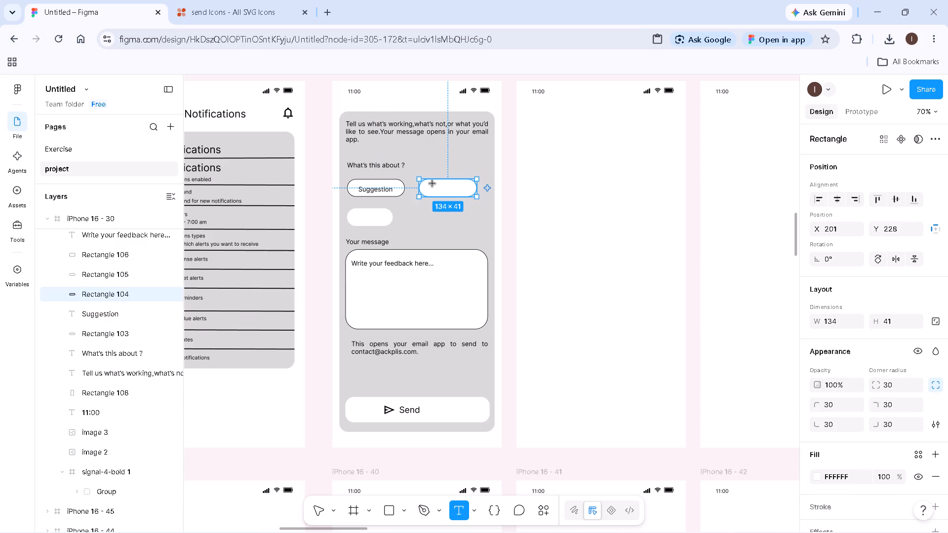
{"action": "left_click", "coordinate": [432, 187]}
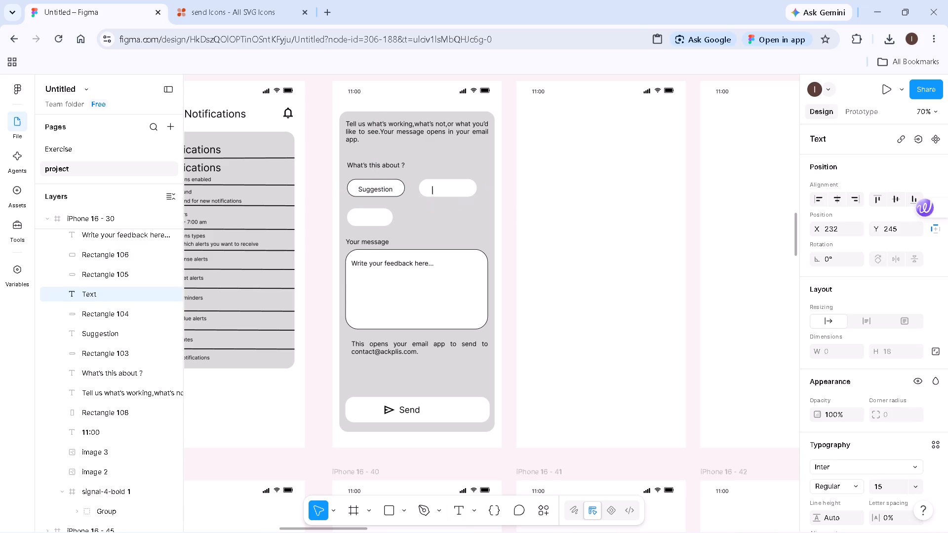
{"action": "key", "text": "shift+p"}
{"action": "type", "text": "roblem"}
{"action": "double_click", "coordinate": [503, 200]}
{"action": "left_click", "coordinate": [455, 190]}
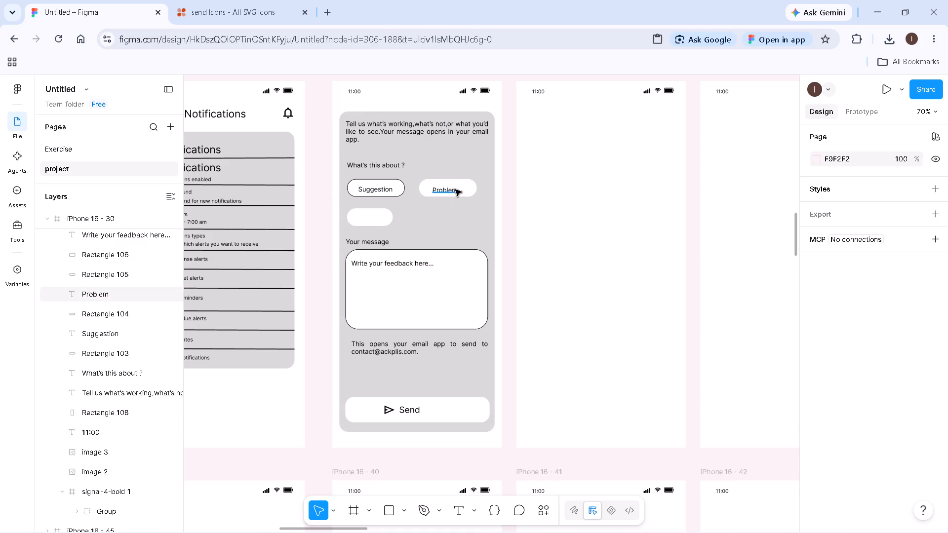
{"action": "left_click", "coordinate": [508, 192]}
Add the text label "Other" inside the short third pill and centre it at X 66, Y 308.
{"action": "left_click", "coordinate": [375, 215]}
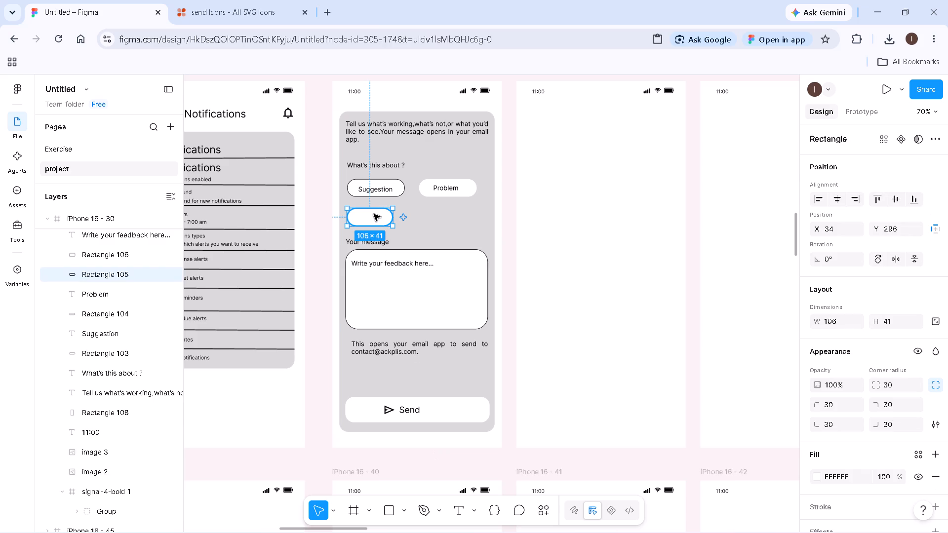
{"action": "key", "text": "t"}
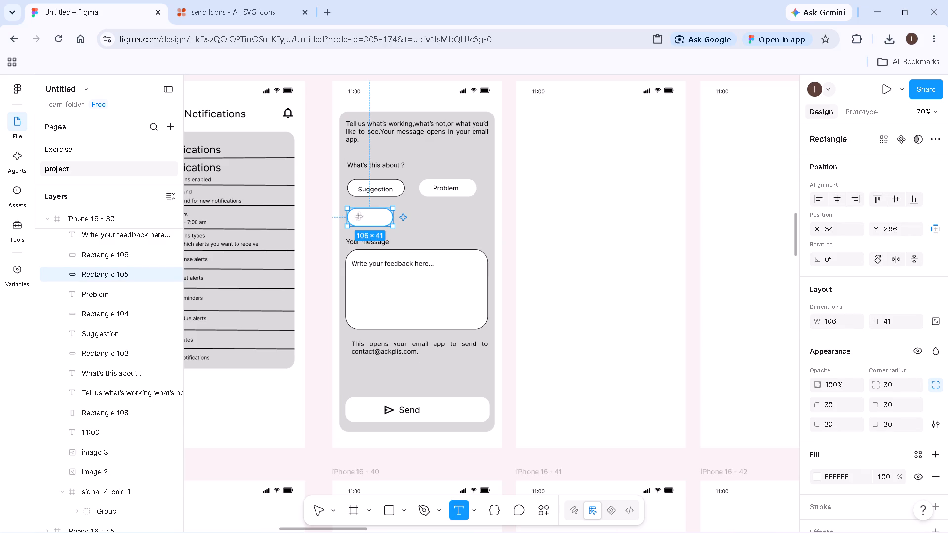
{"action": "left_click", "coordinate": [363, 215]}
{"action": "type", "text": "Other"}
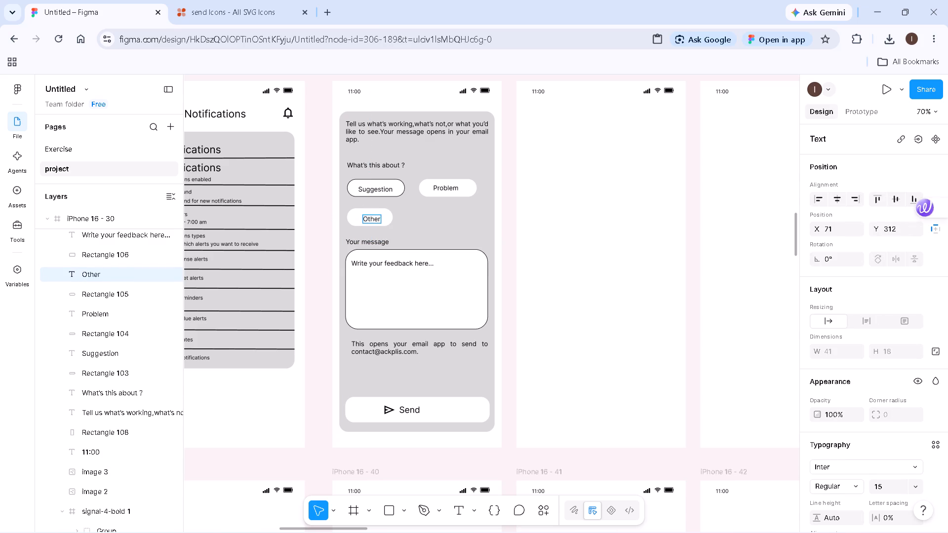
{"action": "double_click", "coordinate": [511, 223]}
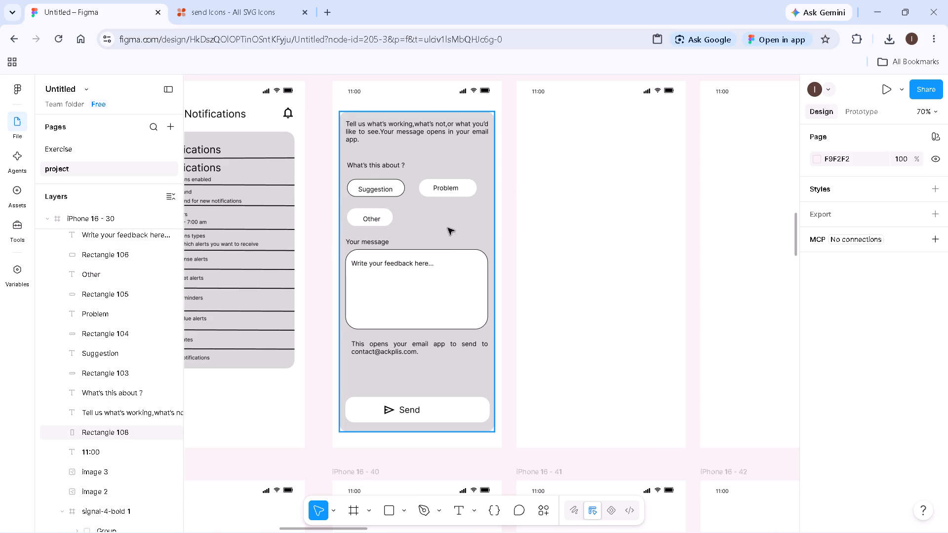
{"action": "left_click", "coordinate": [372, 218]}
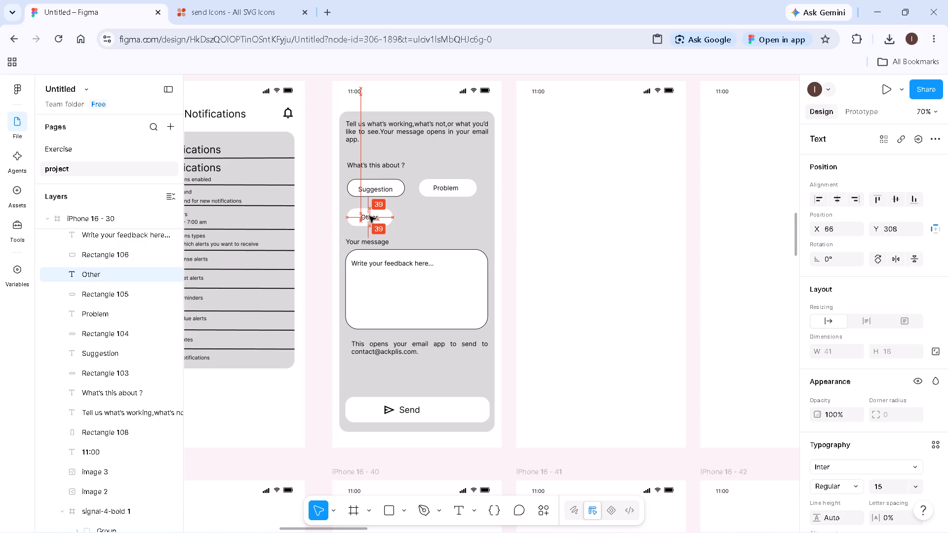
Centre the "Suggestion" label within the first pill at X 61, Y 240.
{"action": "left_click", "coordinate": [372, 190]}
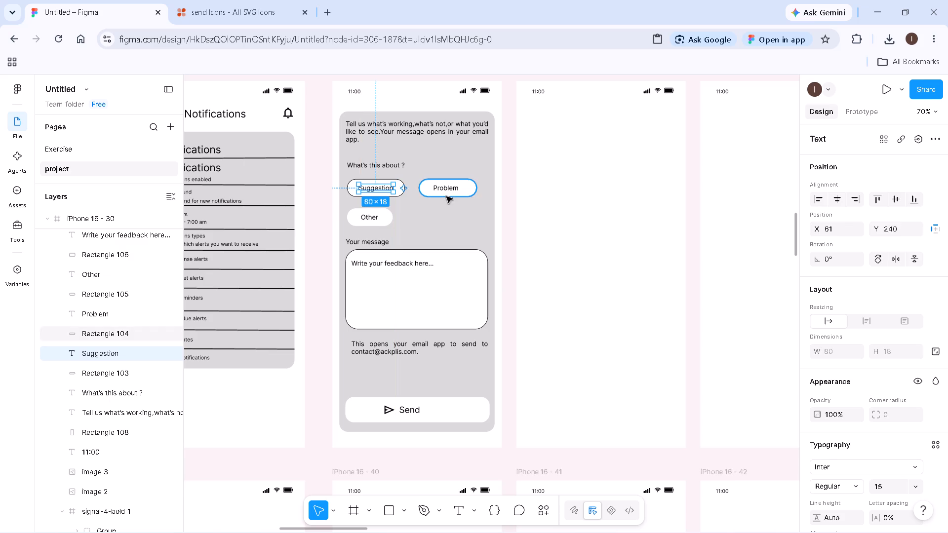
{"action": "left_click", "coordinate": [508, 196]}
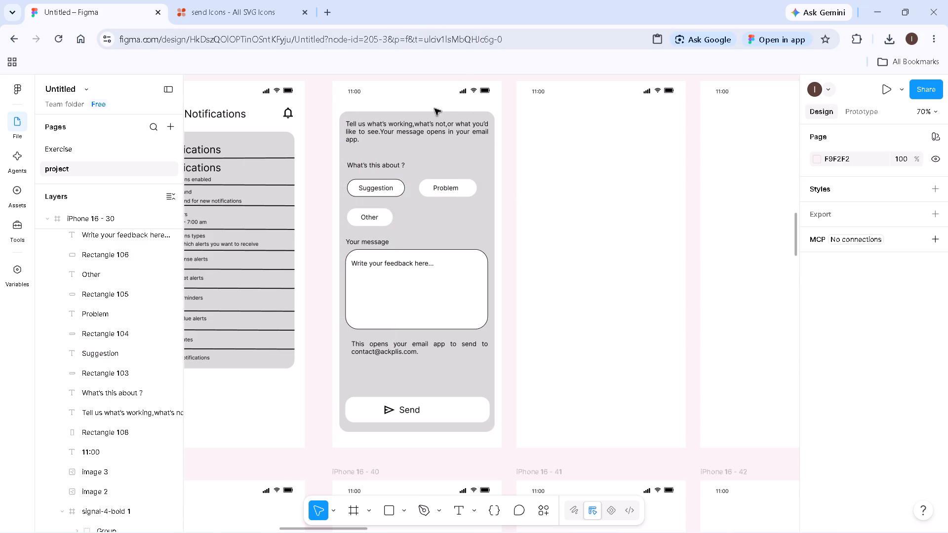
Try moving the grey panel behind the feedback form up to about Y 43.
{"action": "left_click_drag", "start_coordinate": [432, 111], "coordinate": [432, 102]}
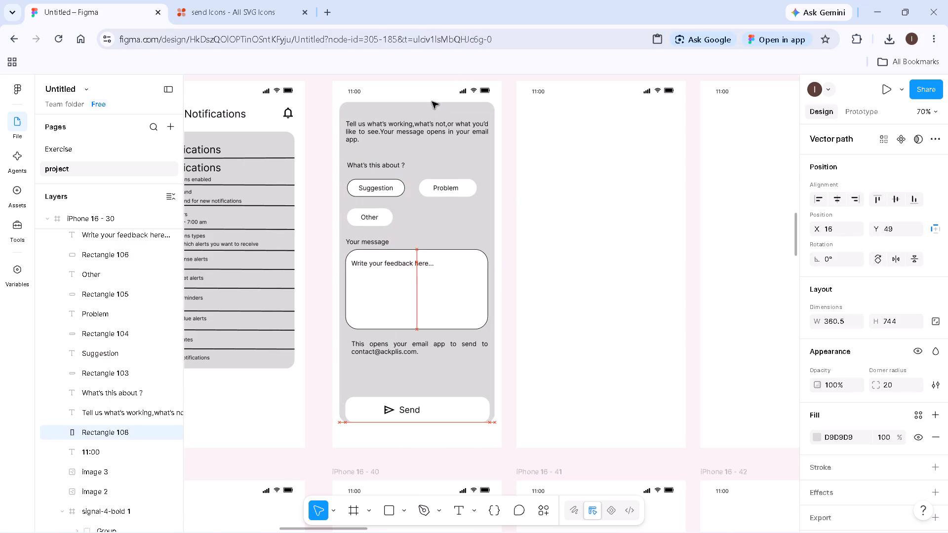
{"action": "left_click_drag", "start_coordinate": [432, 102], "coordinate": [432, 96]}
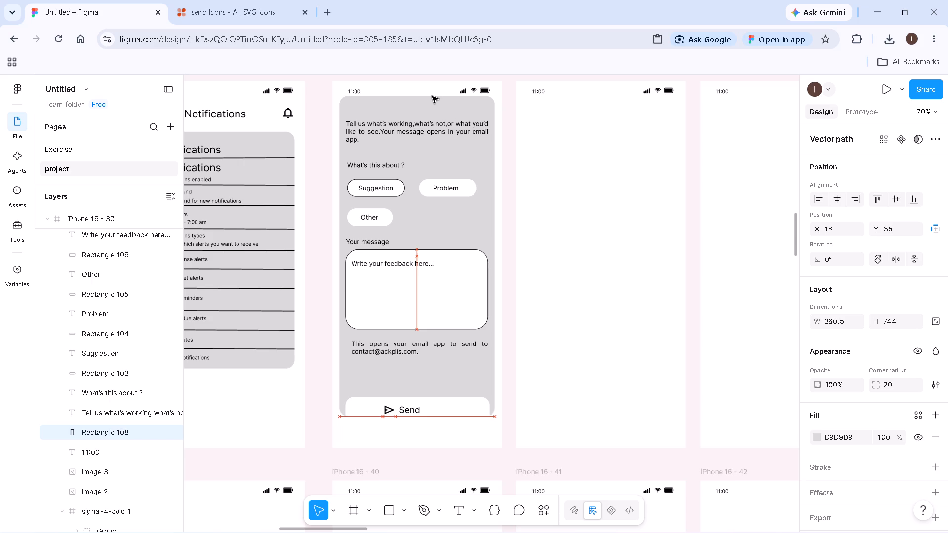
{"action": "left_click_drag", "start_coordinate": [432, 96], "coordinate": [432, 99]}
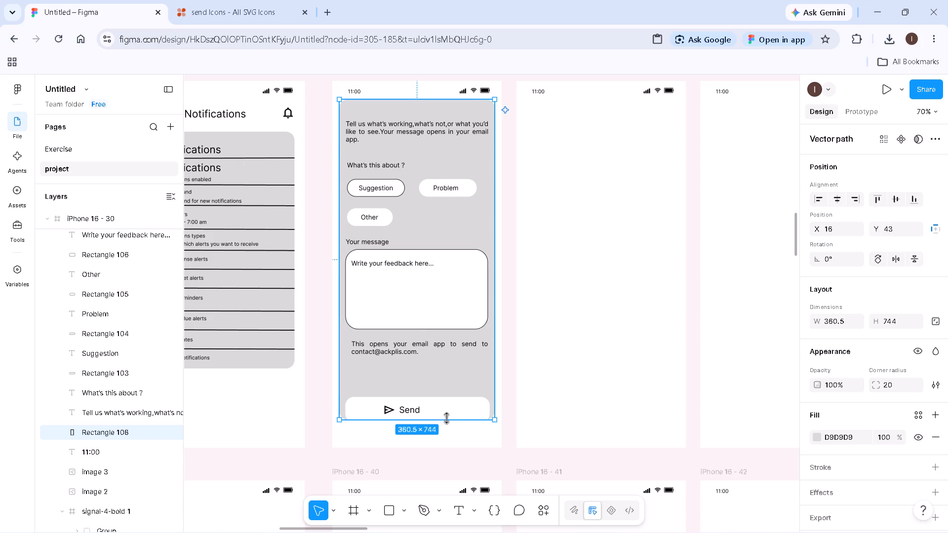
Move the grey panel down to Y 79 so it sits behind the whole form, including the Send button.
{"action": "left_click_drag", "start_coordinate": [433, 369], "coordinate": [433, 384]}
{"action": "left_click", "coordinate": [433, 384]}
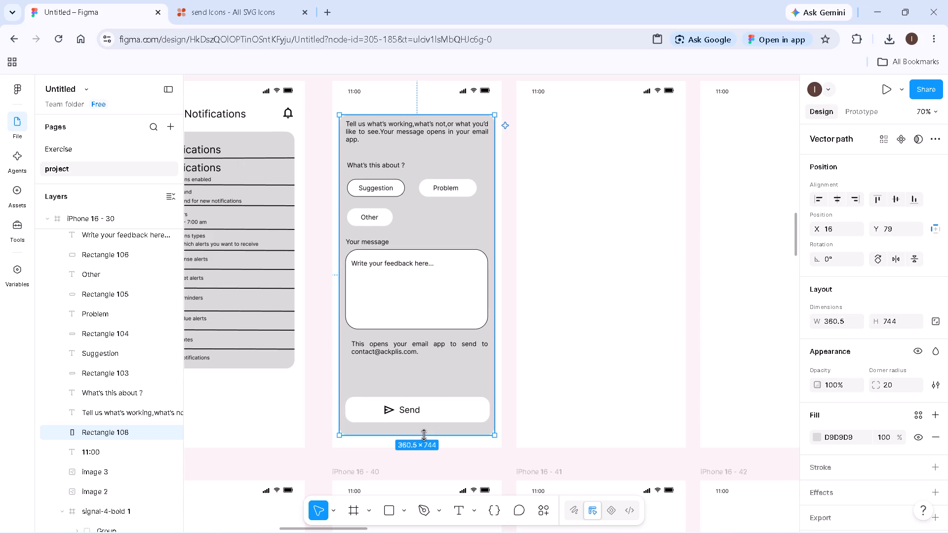
Extend the grey panel's bottom edge downward to a height of about 764.
{"action": "left_click", "coordinate": [424, 435]}
{"action": "left_click_drag", "start_coordinate": [424, 435], "coordinate": [426, 443]}
{"action": "left_click", "coordinate": [625, 480]}
{"action": "left_click_drag", "start_coordinate": [452, 434], "coordinate": [453, 443]}
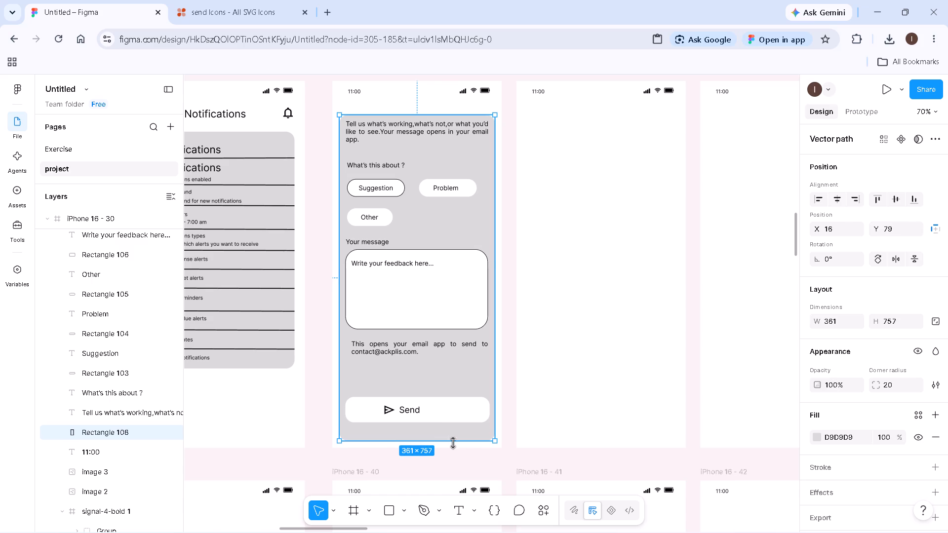
{"action": "left_click_drag", "start_coordinate": [453, 443], "coordinate": [453, 444]}
{"action": "double_click", "coordinate": [453, 444]}
{"action": "left_click", "coordinate": [508, 418]}
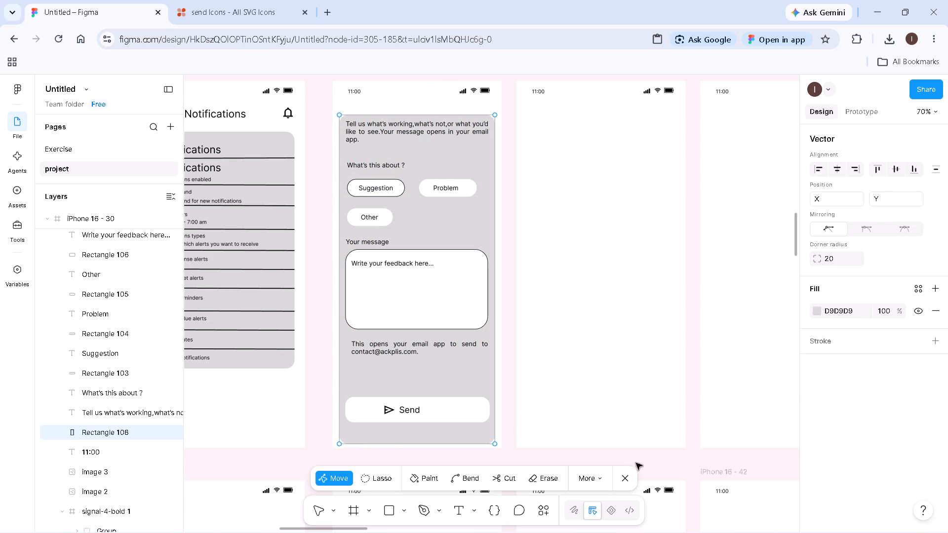
{"action": "left_click", "coordinate": [622, 475]}
Extend the grey panel's top edge upward to Y 44, making the panel 799 high.
{"action": "left_click_drag", "start_coordinate": [421, 114], "coordinate": [421, 112]}
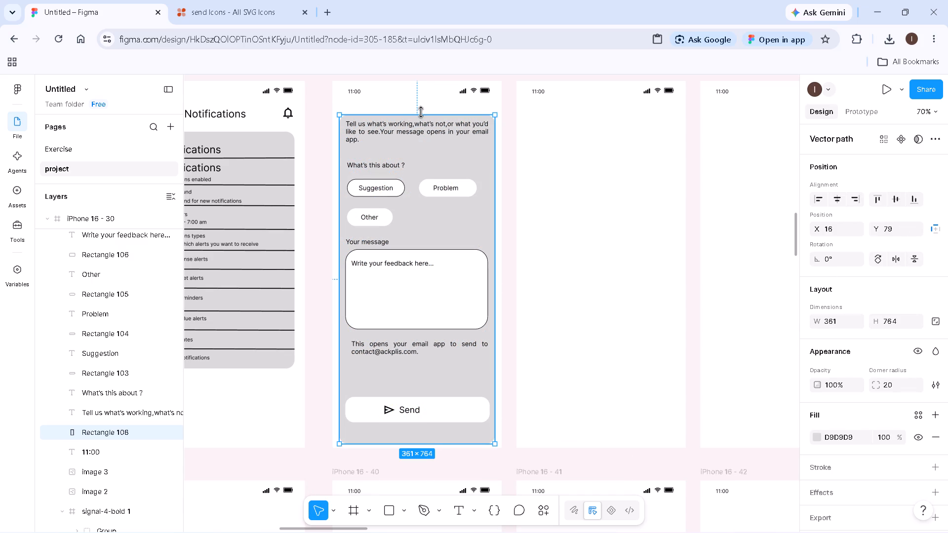
{"action": "left_click_drag", "start_coordinate": [421, 112], "coordinate": [422, 100]}
{"action": "left_click", "coordinate": [422, 100]}
{"action": "left_click", "coordinate": [510, 127]}
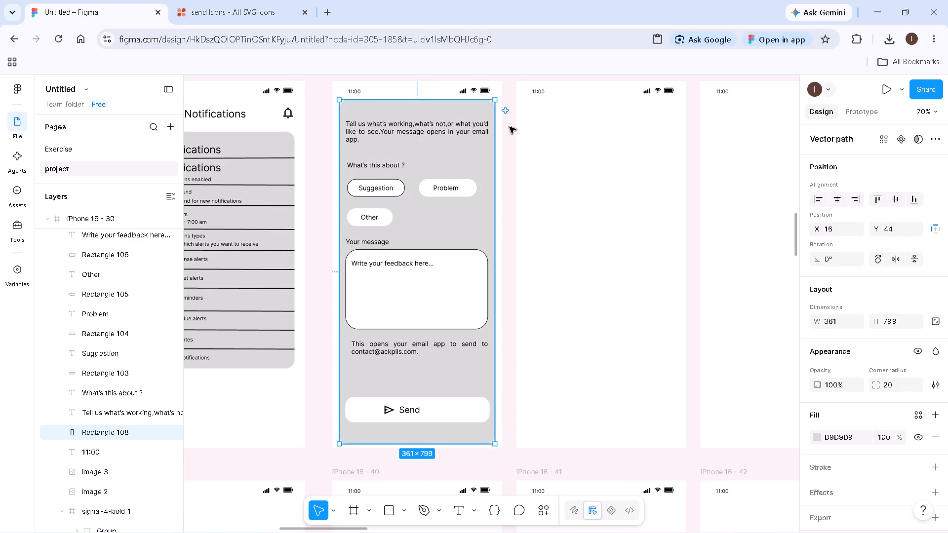
Move the "Tell us what's working" intro text down to X 34, Y 110 on the grey panel.
{"action": "left_click_drag", "start_coordinate": [405, 122], "coordinate": [405, 130]}
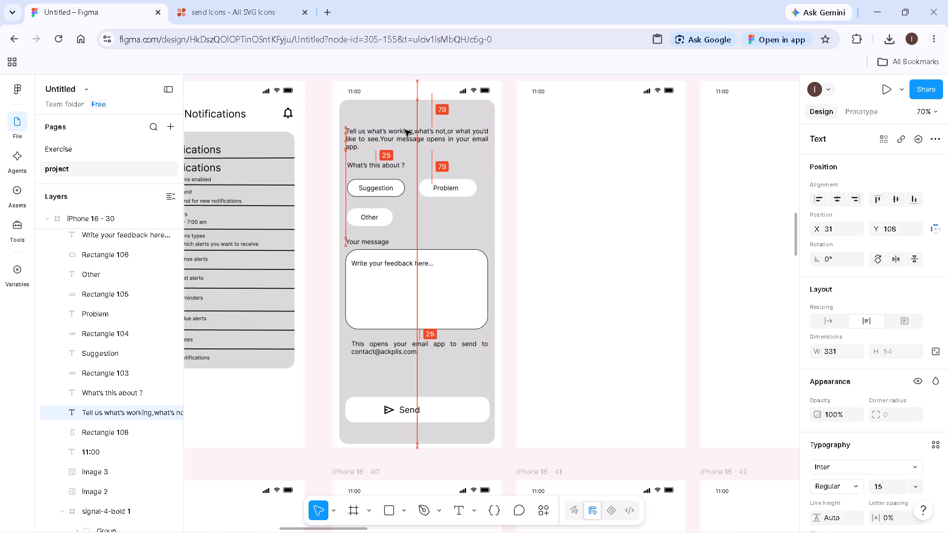
{"action": "left_click_drag", "start_coordinate": [405, 130], "coordinate": [405, 130]}
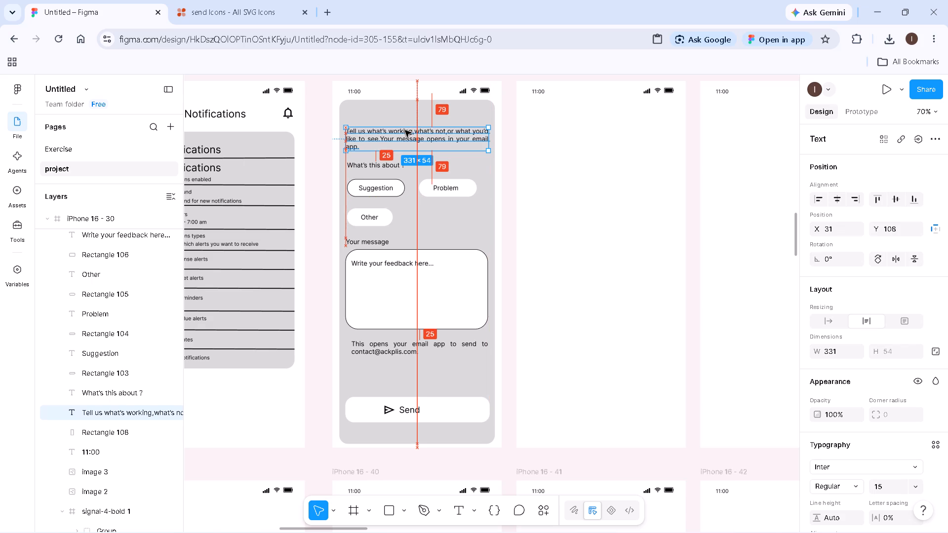
{"action": "left_click_drag", "start_coordinate": [405, 130], "coordinate": [406, 131]}
{"action": "left_click", "coordinate": [406, 131]}
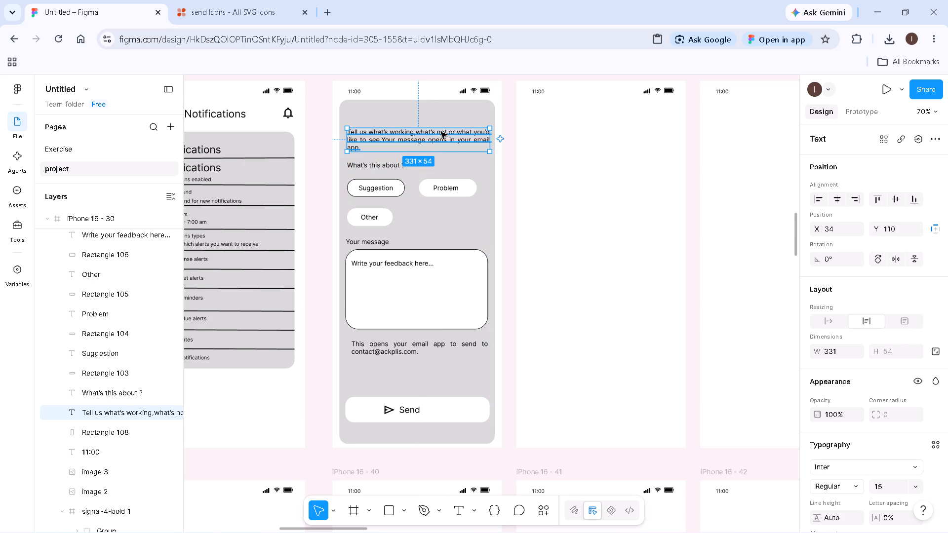
{"action": "double_click", "coordinate": [510, 157]}
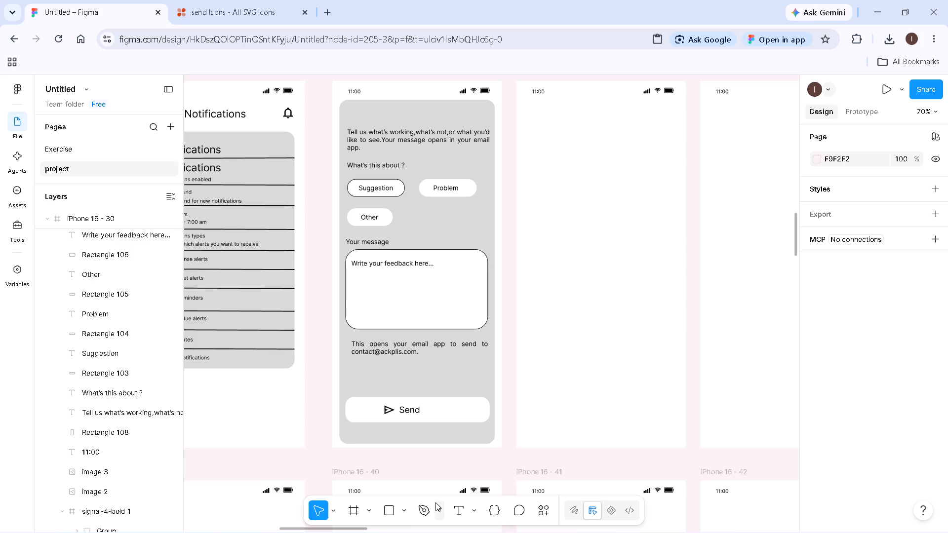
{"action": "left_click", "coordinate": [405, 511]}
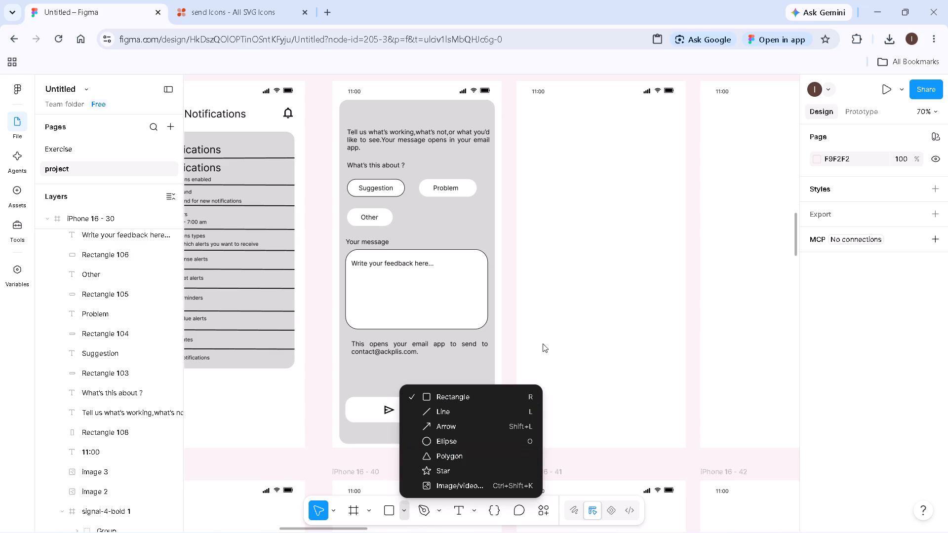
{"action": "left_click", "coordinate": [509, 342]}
Shift the circled back arrow and "Notifications" title together slightly rightward in the header of iPhone 16 - 29.
{"action": "scroll", "coordinate": [509, 342], "scroll_direction": "down", "scroll_amount": 6}
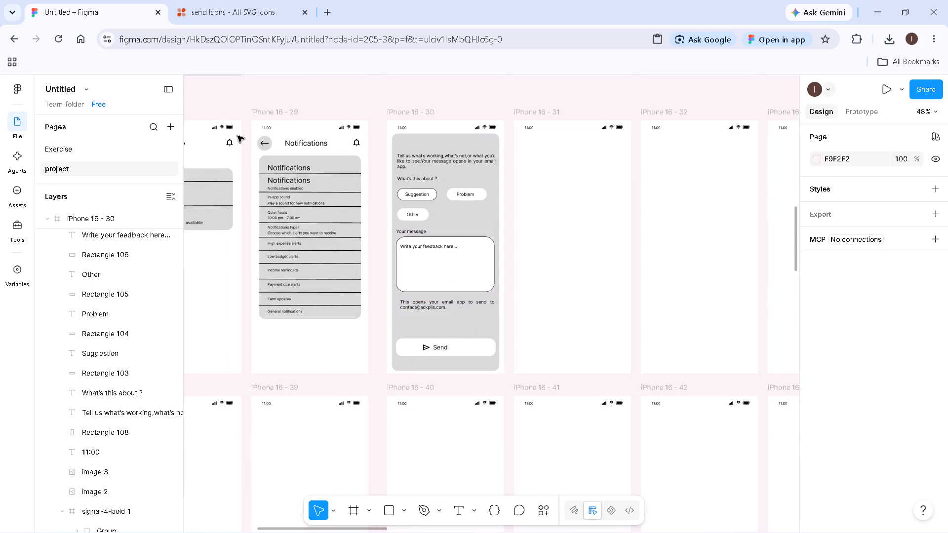
{"action": "left_click_drag", "start_coordinate": [256, 135], "coordinate": [325, 152]}
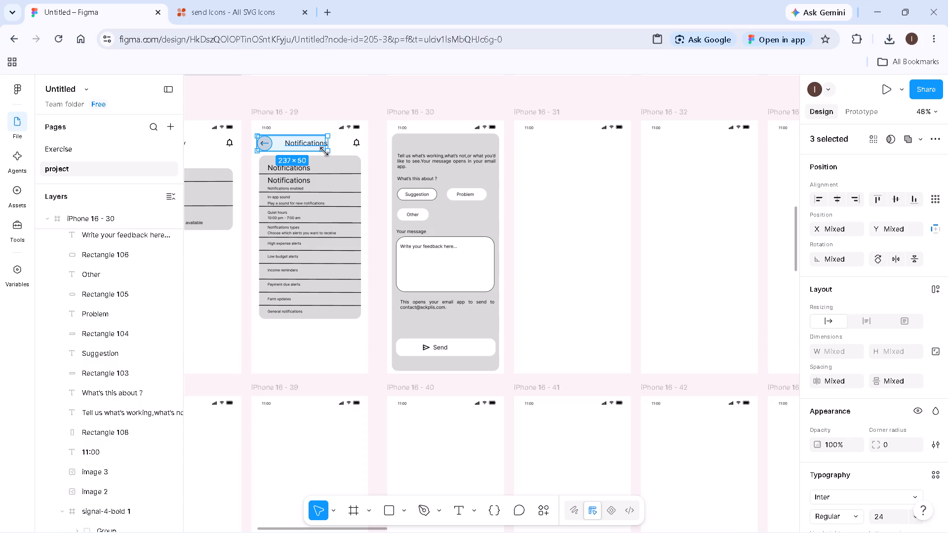
{"action": "left_click", "coordinate": [276, 147]}
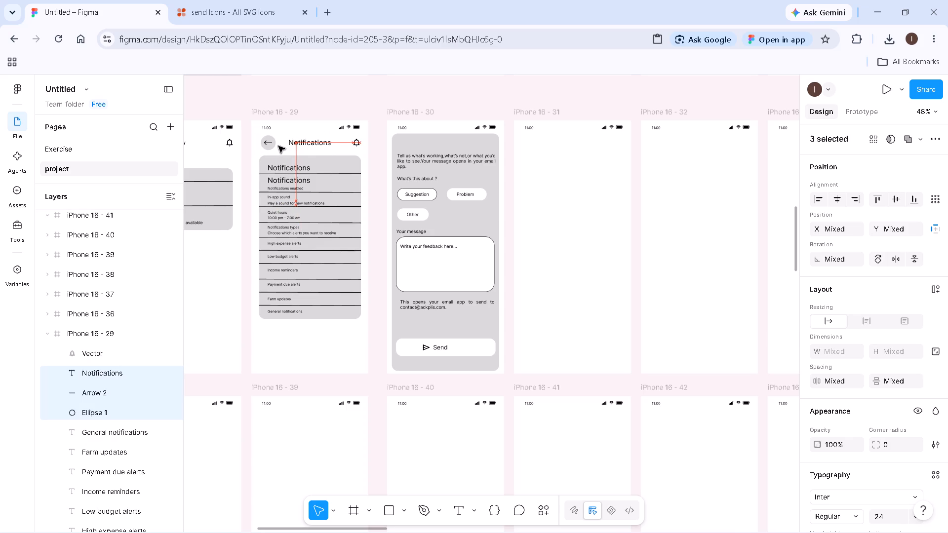
{"action": "left_click", "coordinate": [278, 146]}
{"action": "left_click", "coordinate": [257, 134]}
{"action": "left_click_drag", "start_coordinate": [256, 134], "coordinate": [293, 147]}
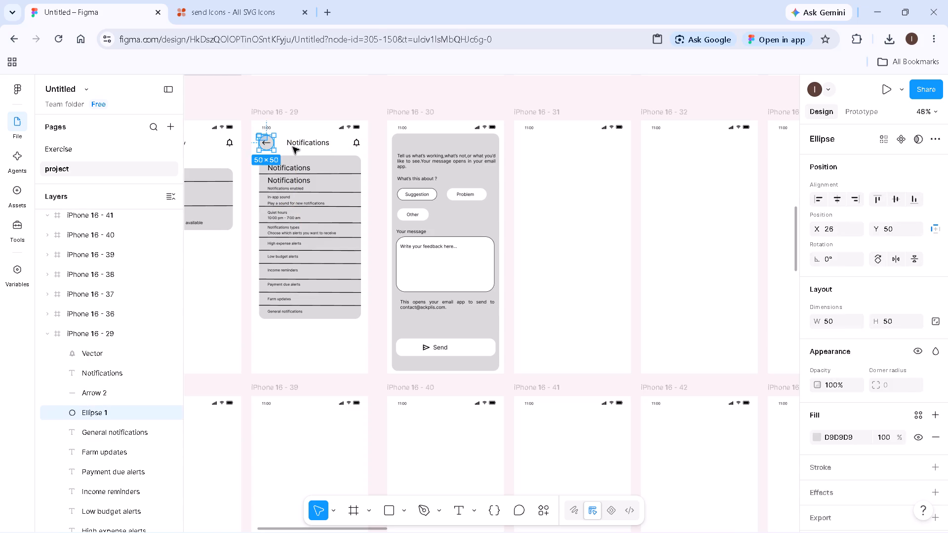
{"action": "left_click_drag", "start_coordinate": [293, 147], "coordinate": [299, 147]}
{"action": "left_click_drag", "start_coordinate": [300, 147], "coordinate": [309, 146]}
{"action": "left_click", "coordinate": [309, 146]}
{"action": "left_click_drag", "start_coordinate": [309, 146], "coordinate": [298, 147]}
{"action": "left_click", "coordinate": [256, 137]}
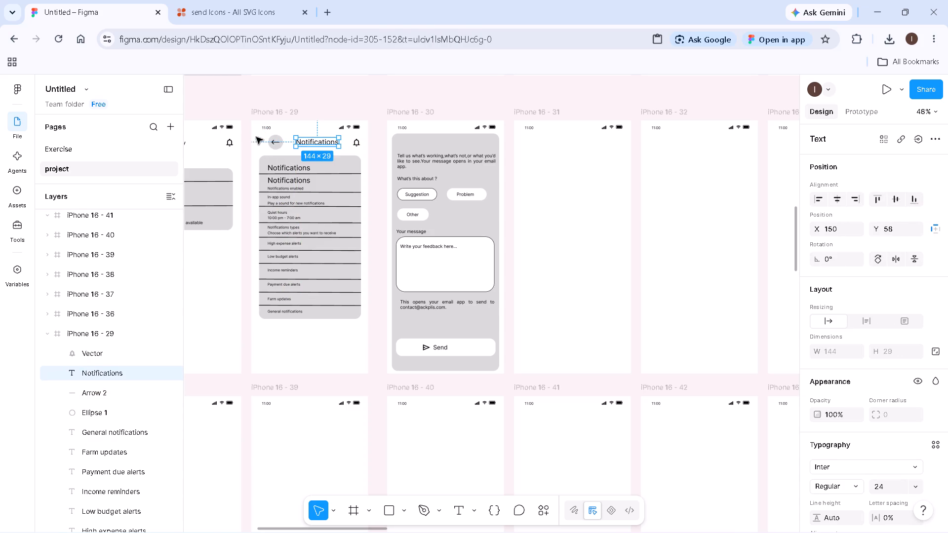
{"action": "left_click_drag", "start_coordinate": [256, 137], "coordinate": [324, 151]}
{"action": "left_click_drag", "start_coordinate": [319, 145], "coordinate": [305, 145]}
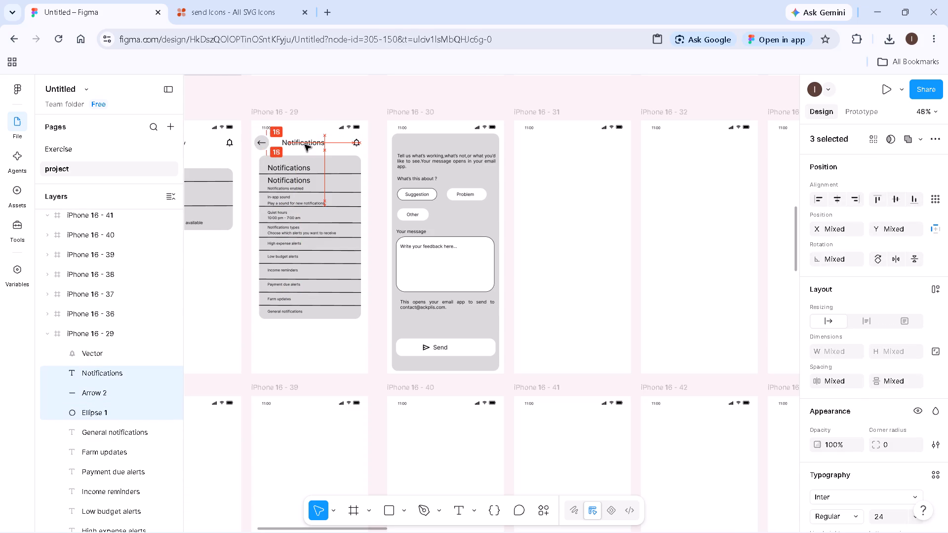
{"action": "left_click_drag", "start_coordinate": [305, 145], "coordinate": [309, 145]}
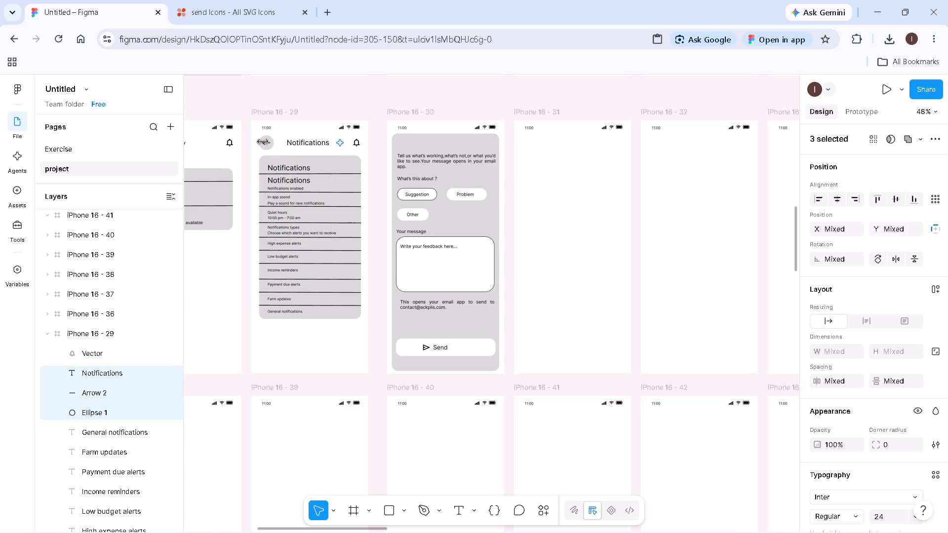
{"action": "double_click", "coordinate": [259, 136]}
{"action": "left_click", "coordinate": [290, 124]}
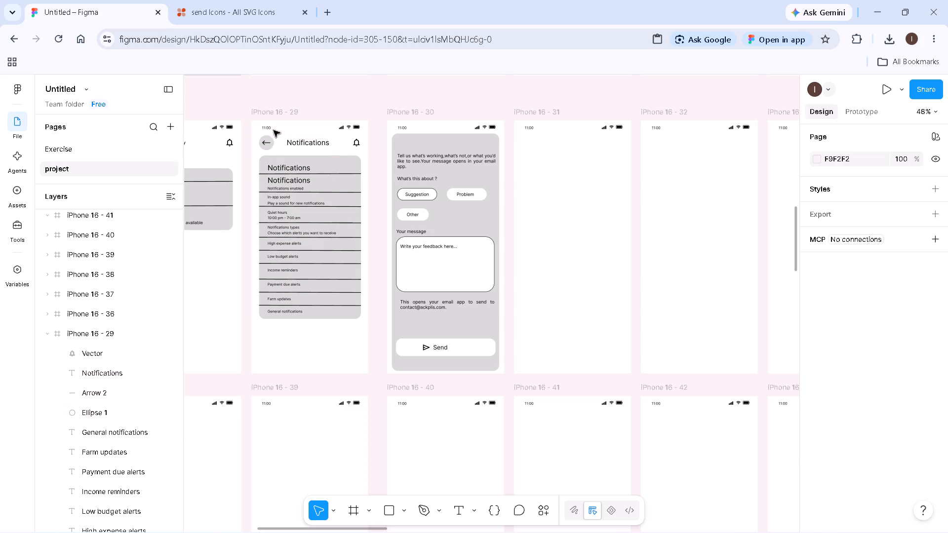
Copy the back arrow, its circle and the "Notifications" title from the header of iPhone 16 - 29.
{"action": "left_click_drag", "start_coordinate": [257, 133], "coordinate": [324, 150]}
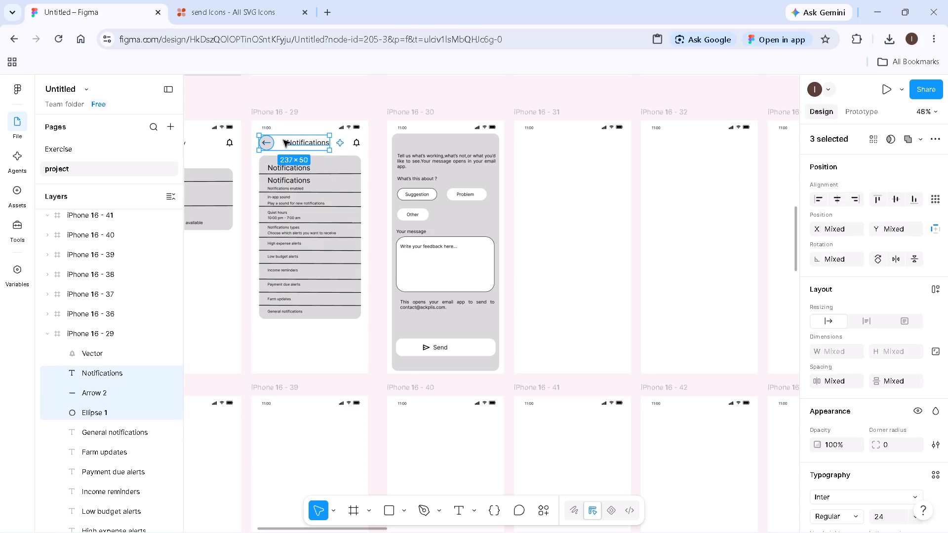
{"action": "right_click", "coordinate": [281, 140]}
{"action": "left_click", "coordinate": [290, 126]}
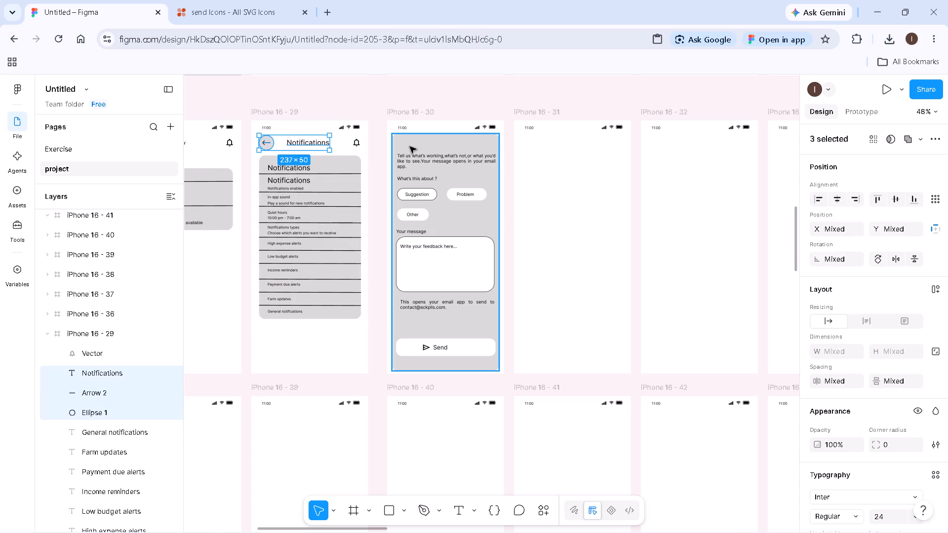